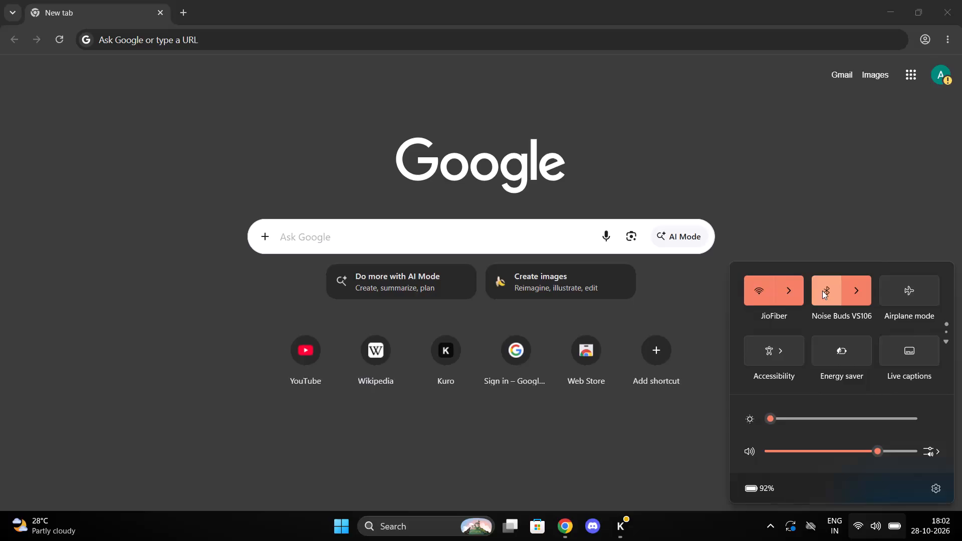
Turn off Bluetooth in the Windows quick settings and return to the browser's new tab page.
{"action": "left_click", "coordinate": [822, 291]}
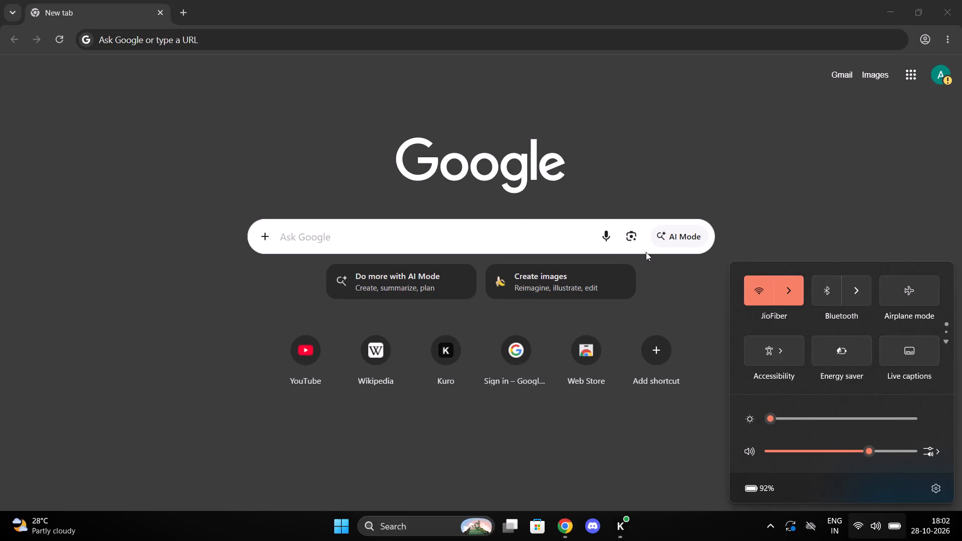
{"action": "left_click", "coordinate": [405, 147]}
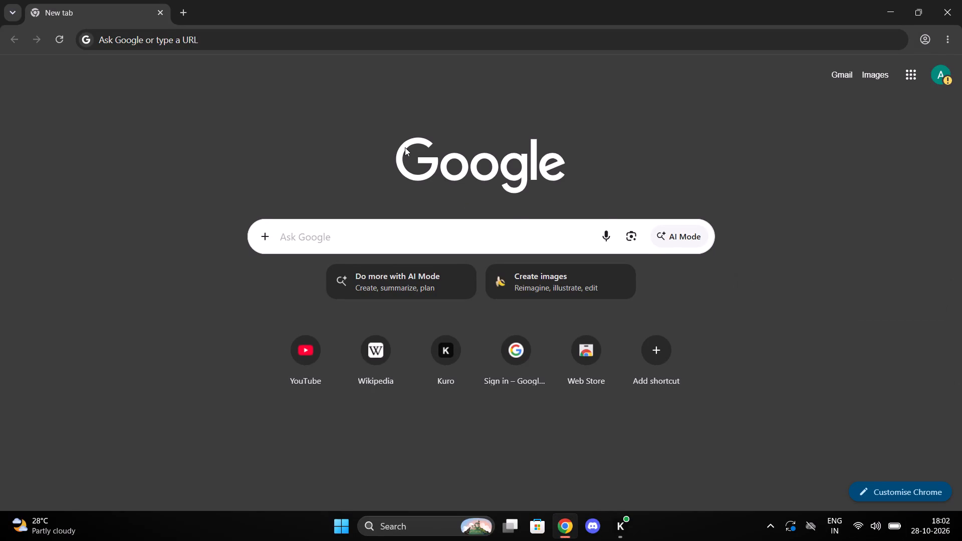
Search the web for "canva" and open the Canva website.
{"action": "left_click", "coordinate": [140, 48]}
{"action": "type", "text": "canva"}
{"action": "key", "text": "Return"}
{"action": "left_click", "coordinate": [163, 206]}
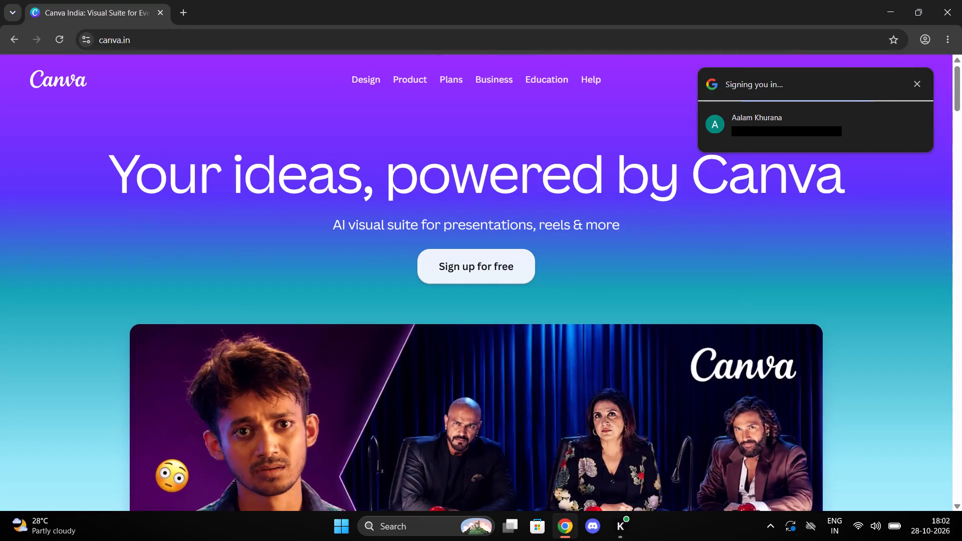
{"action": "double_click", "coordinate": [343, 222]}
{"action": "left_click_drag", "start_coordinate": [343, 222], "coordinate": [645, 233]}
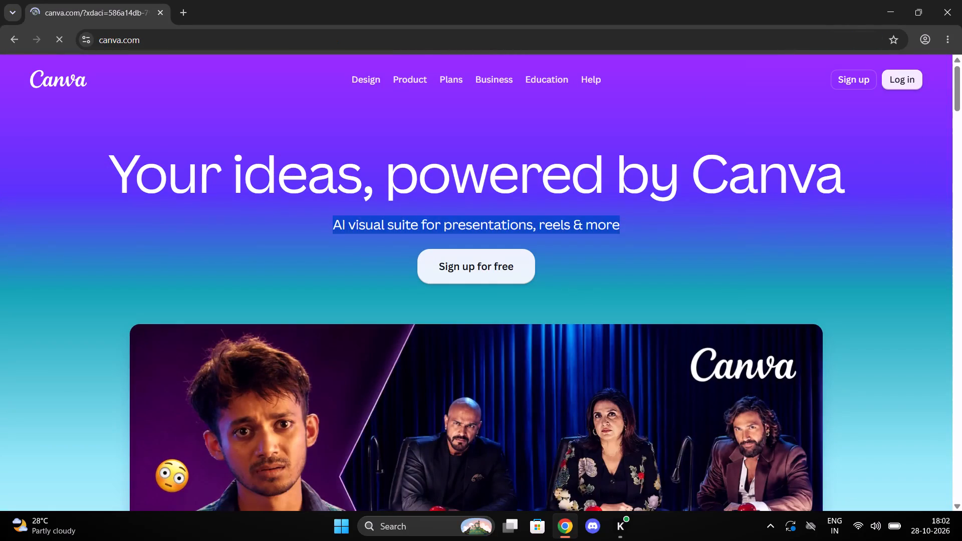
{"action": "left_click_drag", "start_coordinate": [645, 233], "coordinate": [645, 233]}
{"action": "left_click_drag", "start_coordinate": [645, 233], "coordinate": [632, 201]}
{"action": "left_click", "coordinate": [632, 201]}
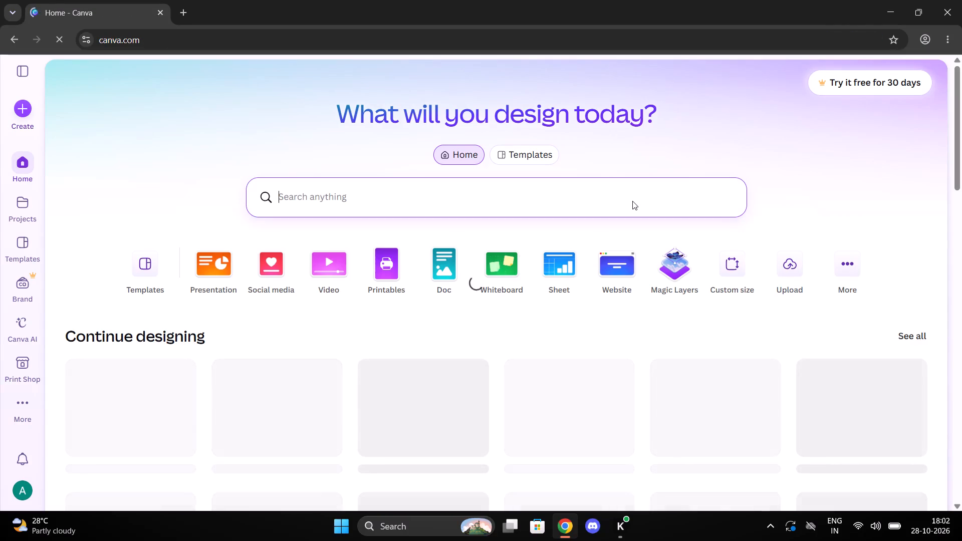
Dismiss the Canva Business free trial offer.
{"action": "left_click", "coordinate": [784, 113]}
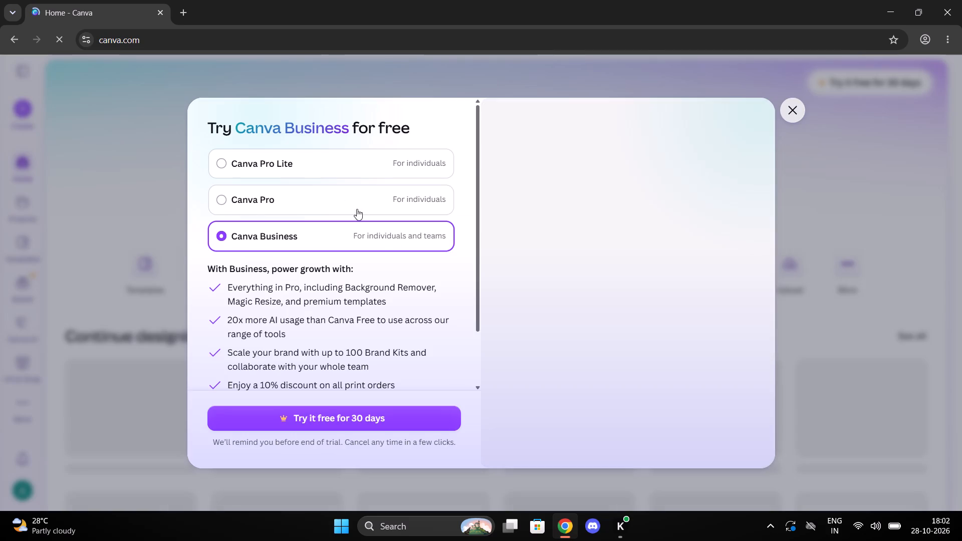
Create a blank Instagram Post (4:5) design, 1080 × 1350 px, from the popular social media formats.
{"action": "scroll", "coordinate": [418, 287], "scroll_direction": "down", "scroll_amount": 1}
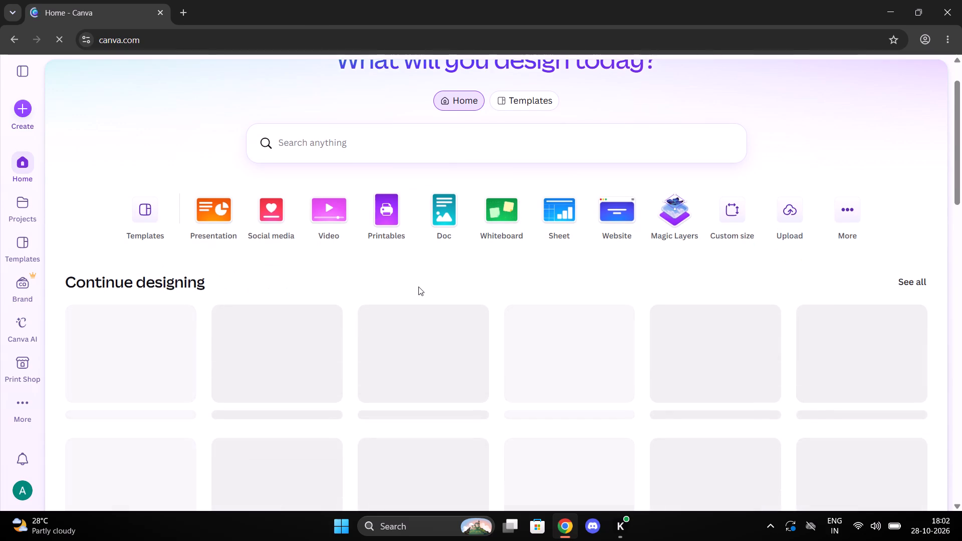
{"action": "left_click", "coordinate": [329, 213]}
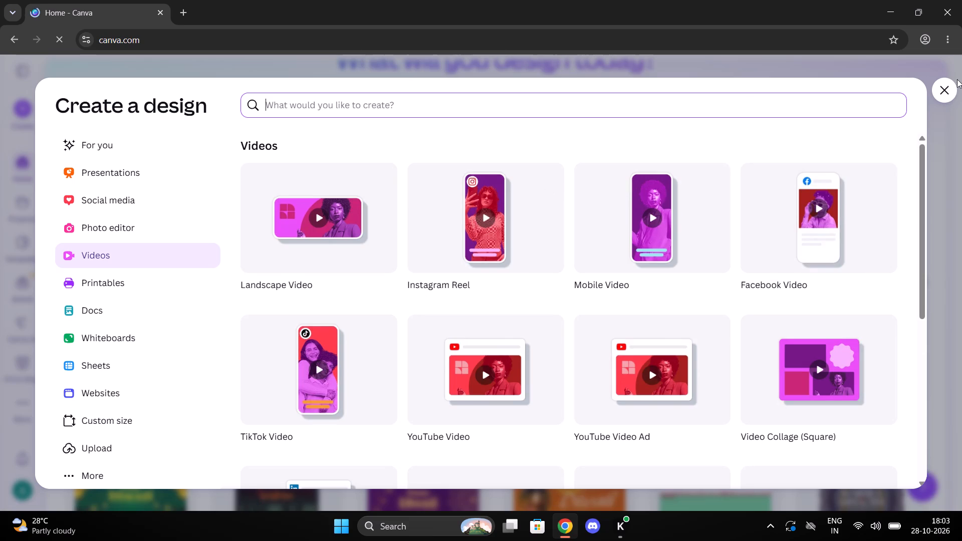
{"action": "left_click", "coordinate": [948, 94]}
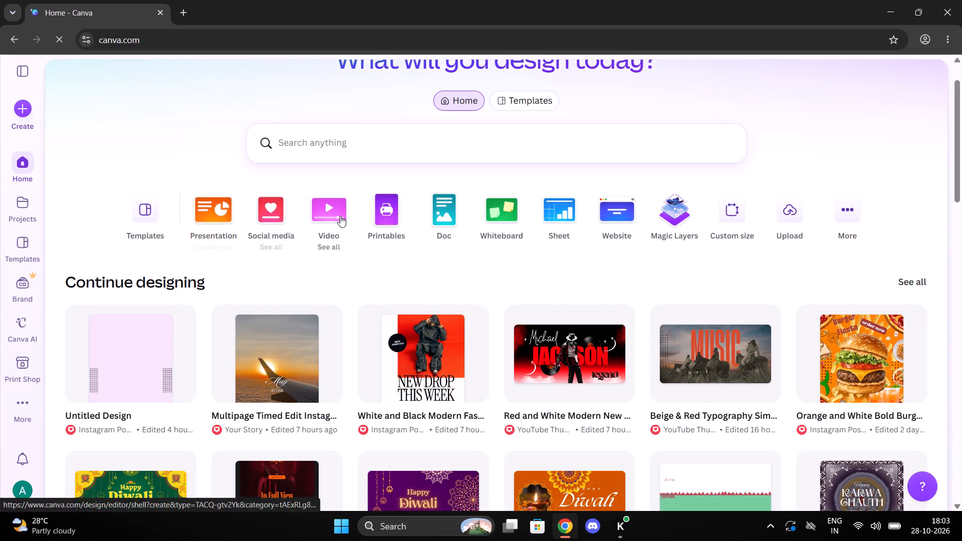
{"action": "left_click", "coordinate": [264, 211]}
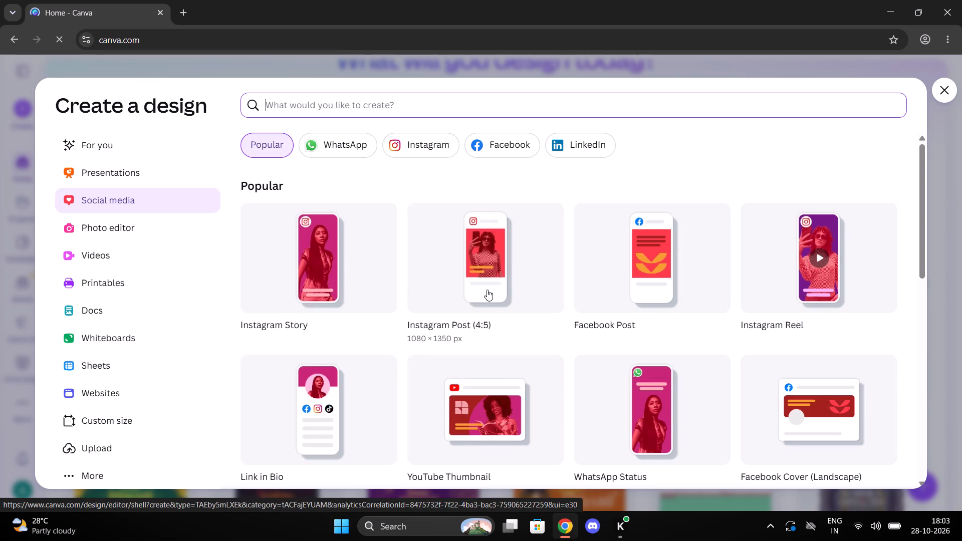
{"action": "left_click", "coordinate": [487, 290]}
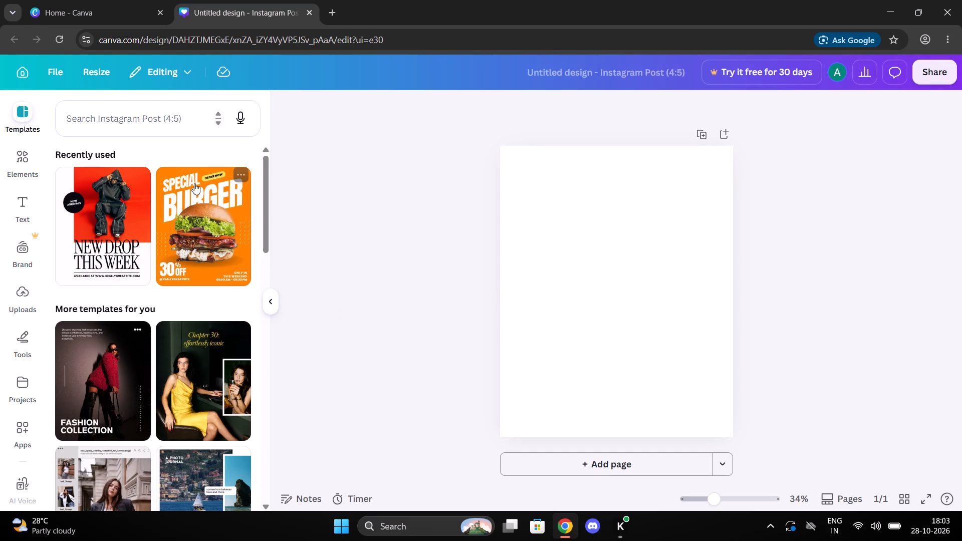
Set the blank page's background to the beige colour found by searching the colours for "beige".
{"action": "left_click", "coordinate": [602, 281]}
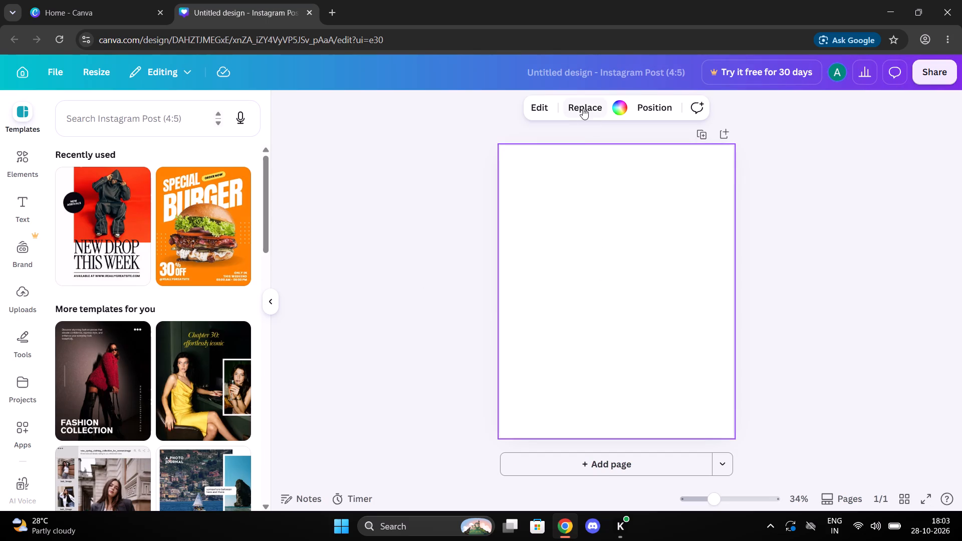
{"action": "left_click", "coordinate": [619, 108]}
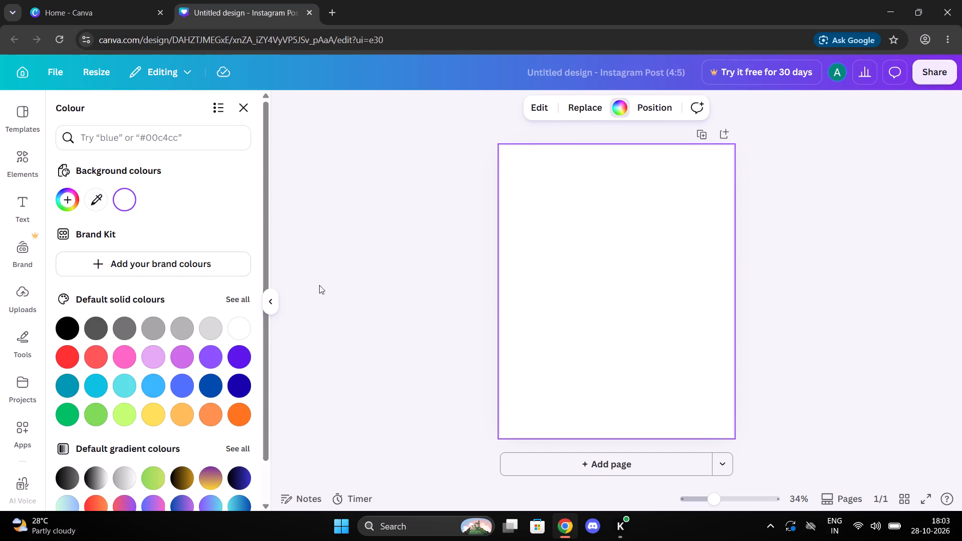
{"action": "left_click", "coordinate": [134, 138]}
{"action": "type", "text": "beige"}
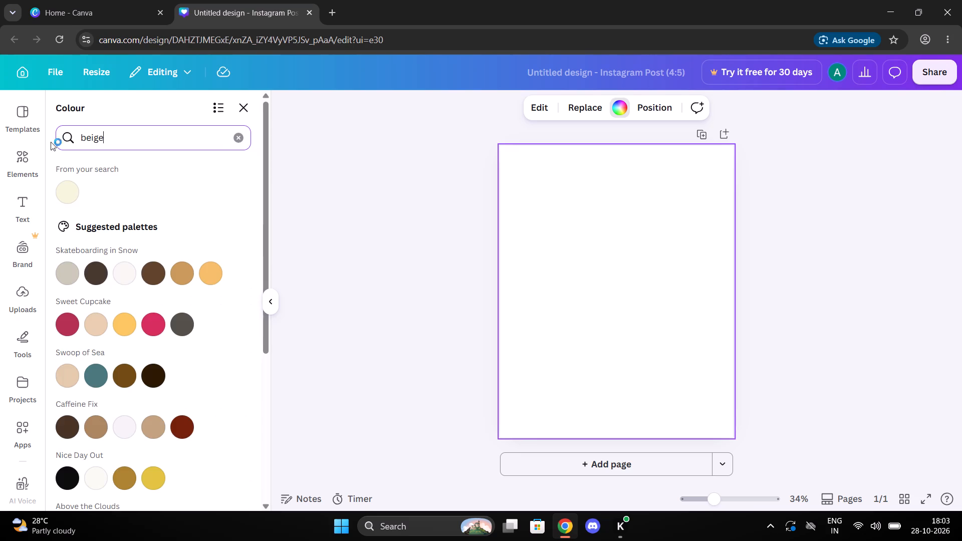
{"action": "left_click", "coordinate": [64, 194]}
{"action": "left_click", "coordinate": [497, 200]}
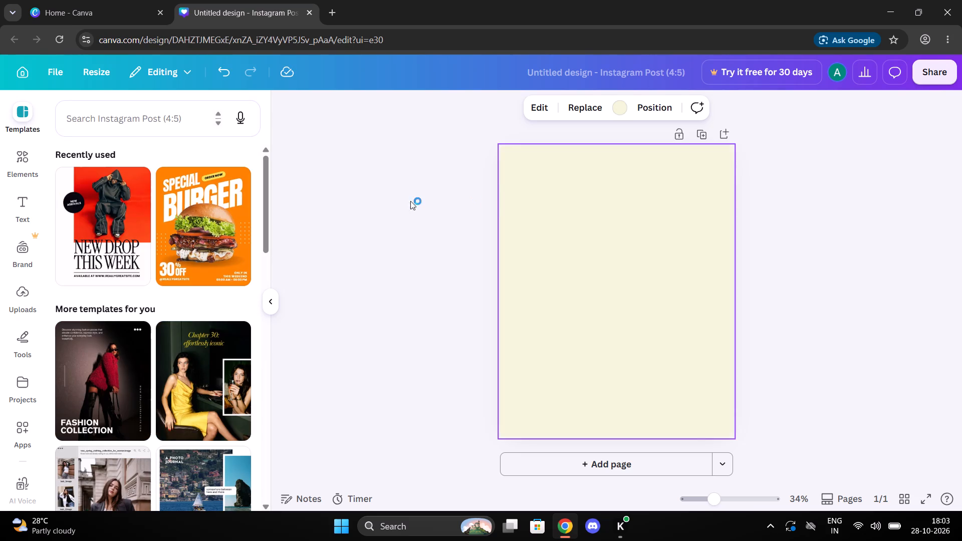
{"action": "left_click", "coordinate": [395, 201]}
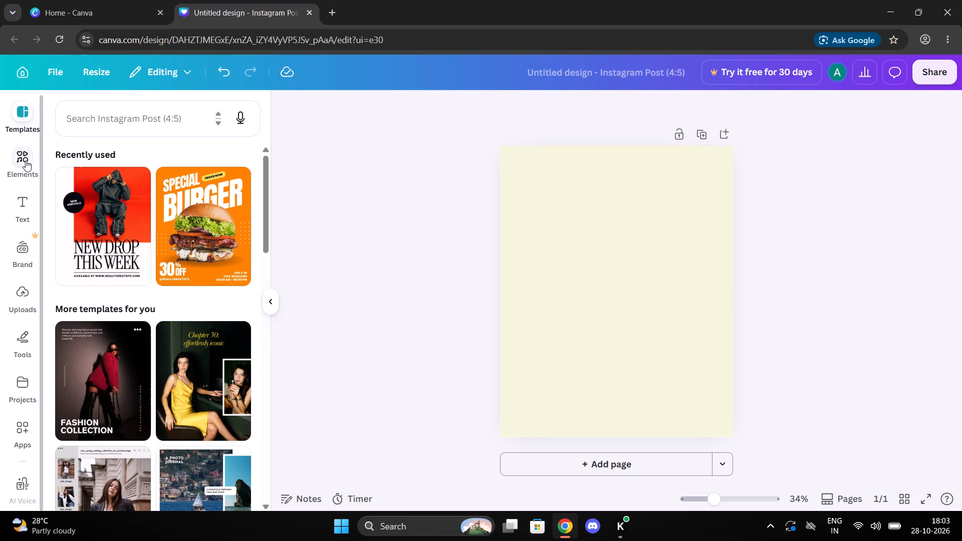
Search the design elements for "flower" and browse the flower photos.
{"action": "left_click", "coordinate": [147, 120]}
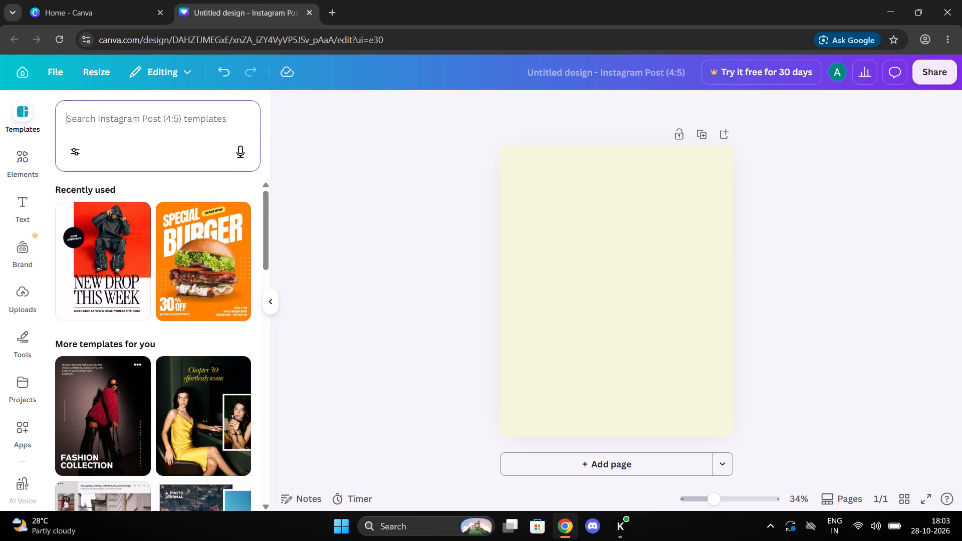
{"action": "left_click", "coordinate": [34, 158]}
{"action": "left_click", "coordinate": [119, 126]}
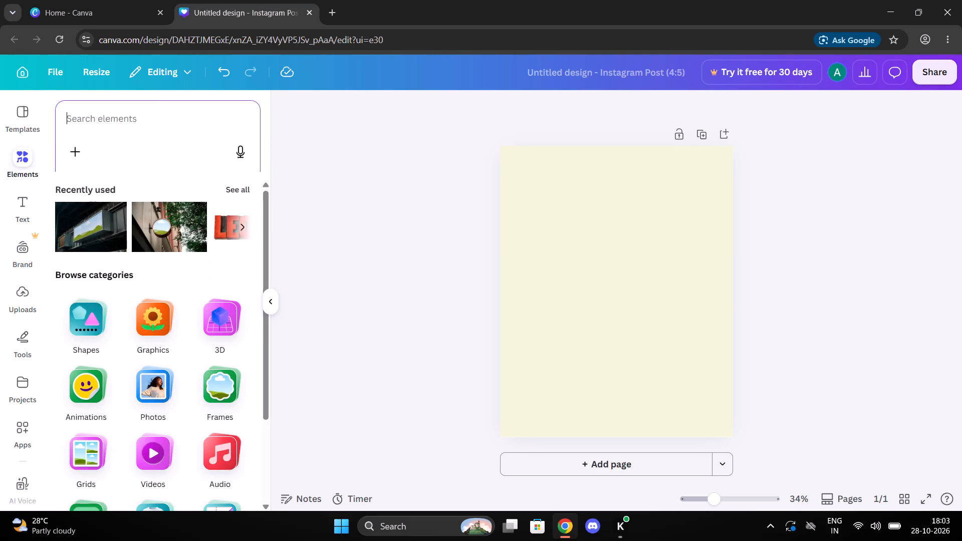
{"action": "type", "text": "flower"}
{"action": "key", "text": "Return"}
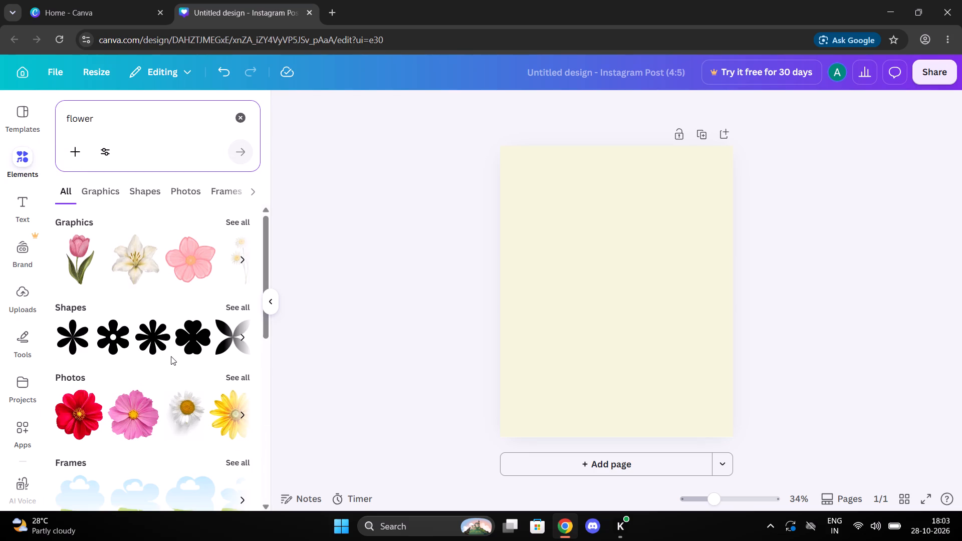
{"action": "scroll", "coordinate": [171, 356], "scroll_direction": "left", "scroll_amount": 2}
{"action": "scroll", "coordinate": [235, 343], "scroll_direction": "left", "scroll_amount": 4}
{"action": "scroll", "coordinate": [174, 403], "scroll_direction": "left", "scroll_amount": 3}
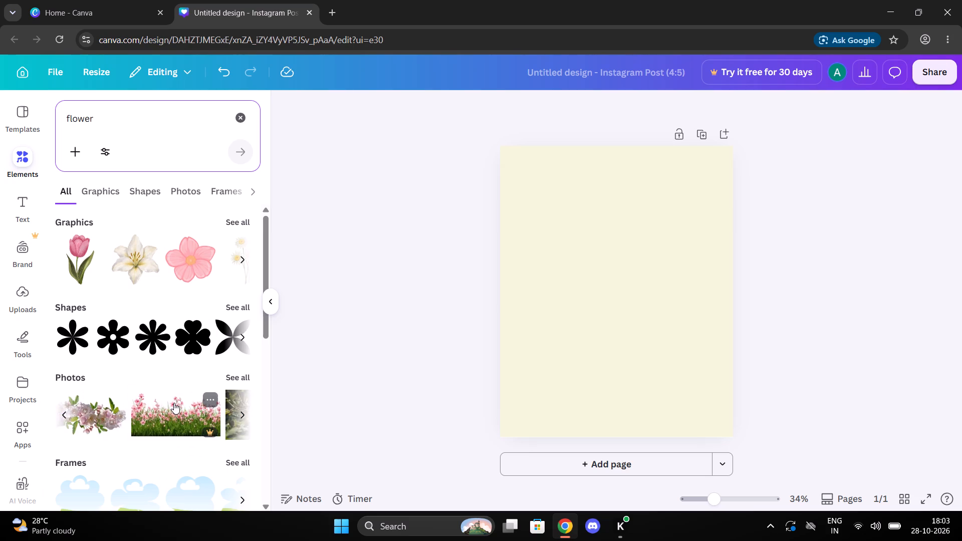
Browse the flower search results, including the full set of flower graphics, for a suitable decoration.
{"action": "scroll", "coordinate": [174, 403], "scroll_direction": "down", "scroll_amount": 3}
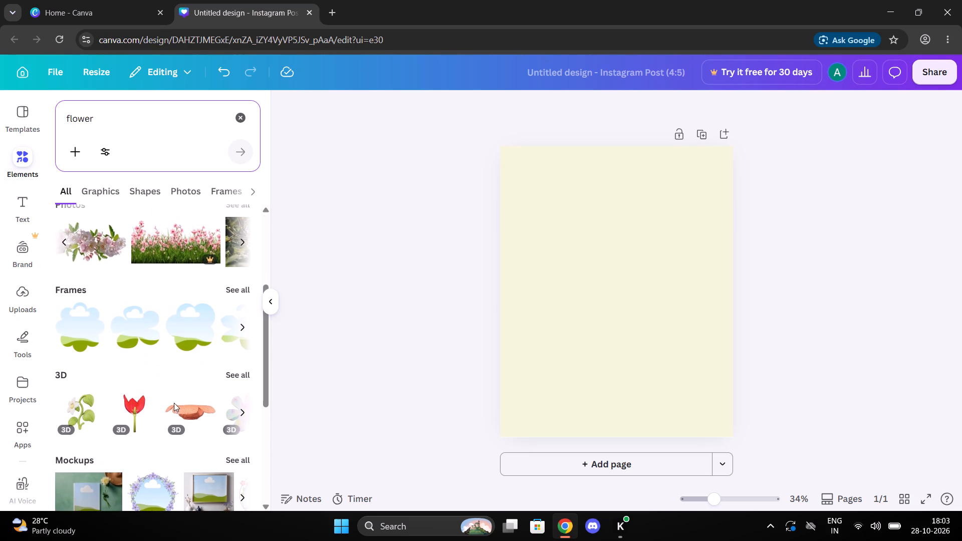
{"action": "scroll", "coordinate": [174, 403], "scroll_direction": "left", "scroll_amount": 1}
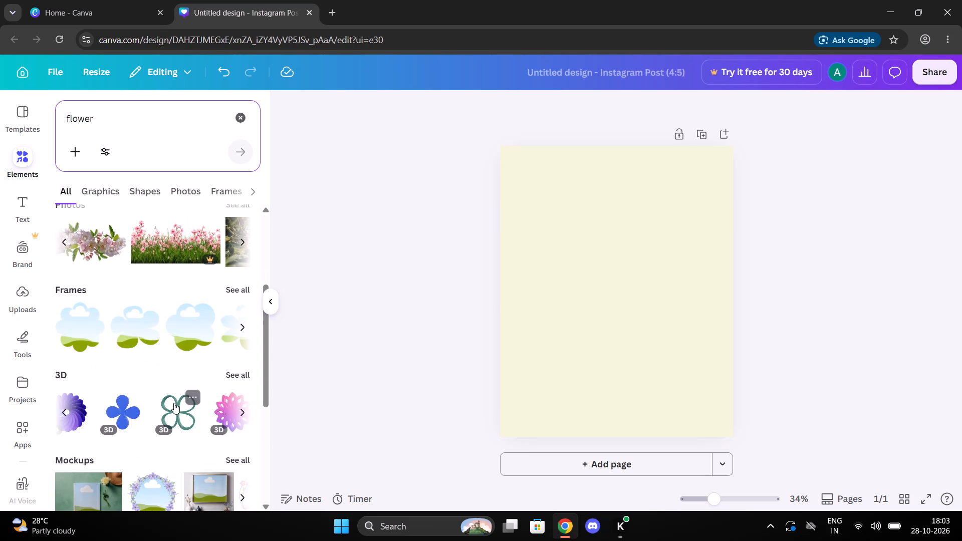
{"action": "scroll", "coordinate": [174, 403], "scroll_direction": "left", "scroll_amount": 6}
{"action": "scroll", "coordinate": [174, 403], "scroll_direction": "up", "scroll_amount": 4}
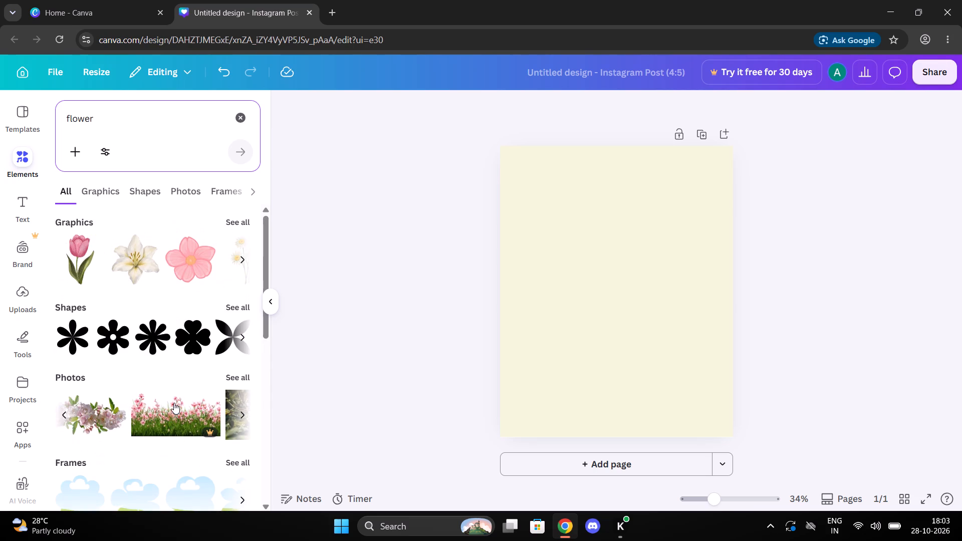
{"action": "left_click", "coordinate": [242, 219]}
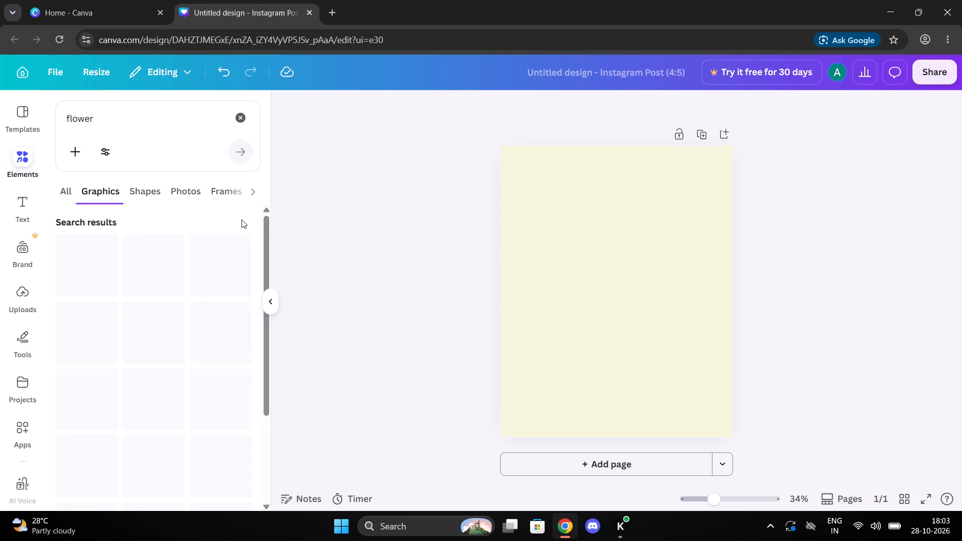
{"action": "scroll", "coordinate": [171, 293], "scroll_direction": "down", "scroll_amount": 2}
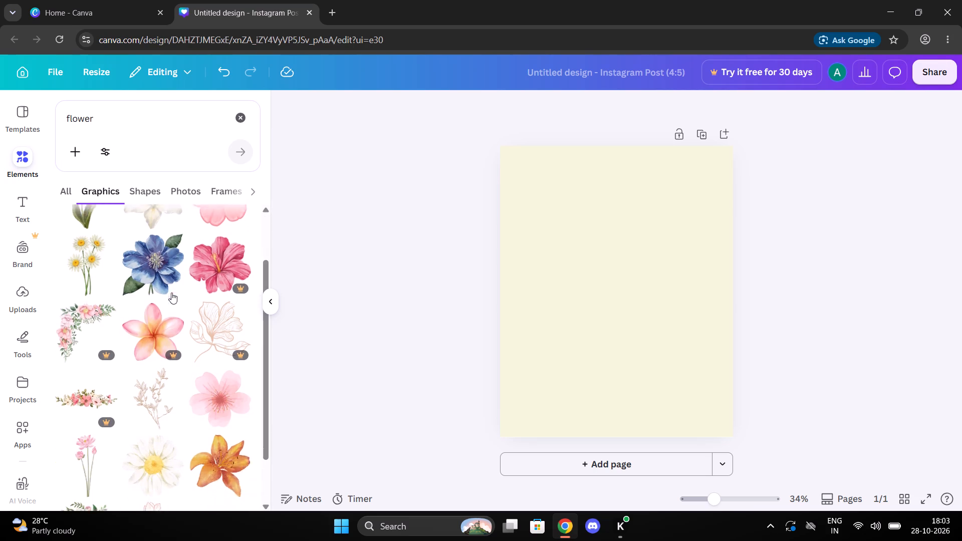
{"action": "scroll", "coordinate": [171, 293], "scroll_direction": "down", "scroll_amount": 5}
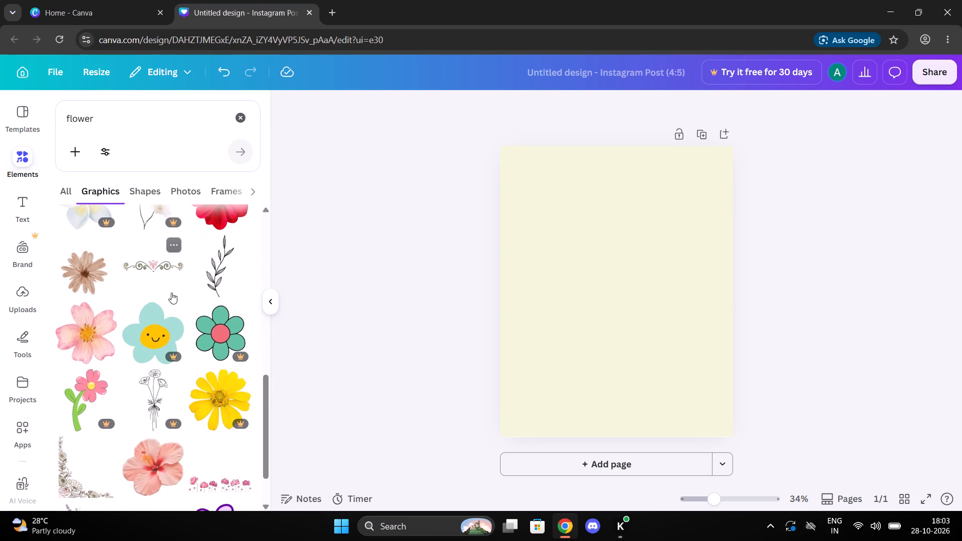
{"action": "scroll", "coordinate": [171, 293], "scroll_direction": "down", "scroll_amount": 5}
{"action": "scroll", "coordinate": [171, 293], "scroll_direction": "right", "scroll_amount": 2}
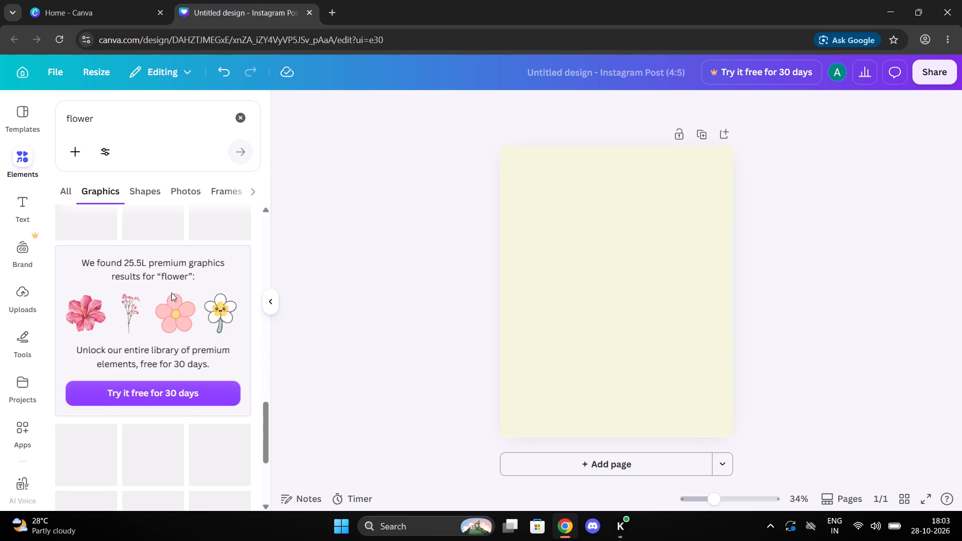
{"action": "scroll", "coordinate": [171, 293], "scroll_direction": "up", "scroll_amount": 1}
{"action": "scroll", "coordinate": [171, 293], "scroll_direction": "down", "scroll_amount": 2}
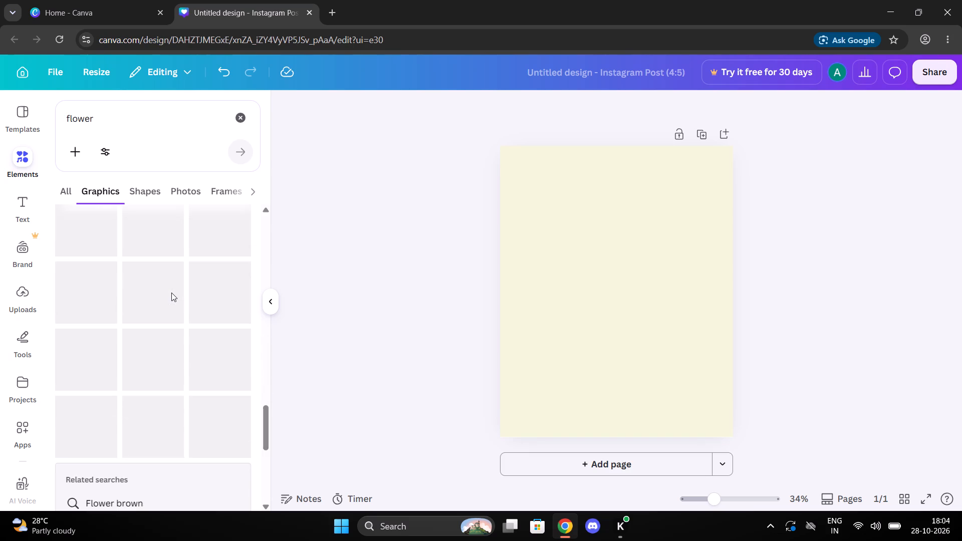
{"action": "scroll", "coordinate": [171, 293], "scroll_direction": "down", "scroll_amount": 5}
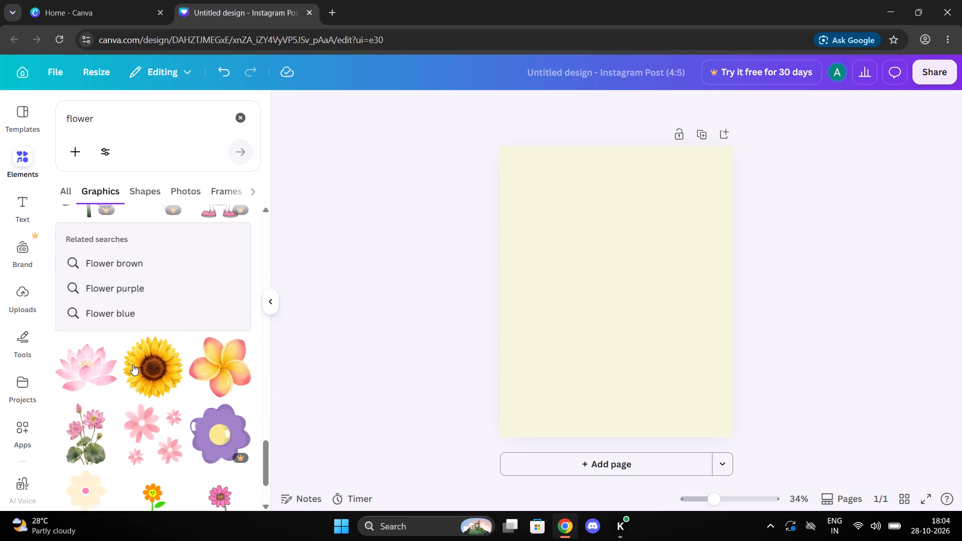
{"action": "scroll", "coordinate": [133, 364], "scroll_direction": "down", "scroll_amount": 2}
{"action": "scroll", "coordinate": [133, 364], "scroll_direction": "up", "scroll_amount": 4}
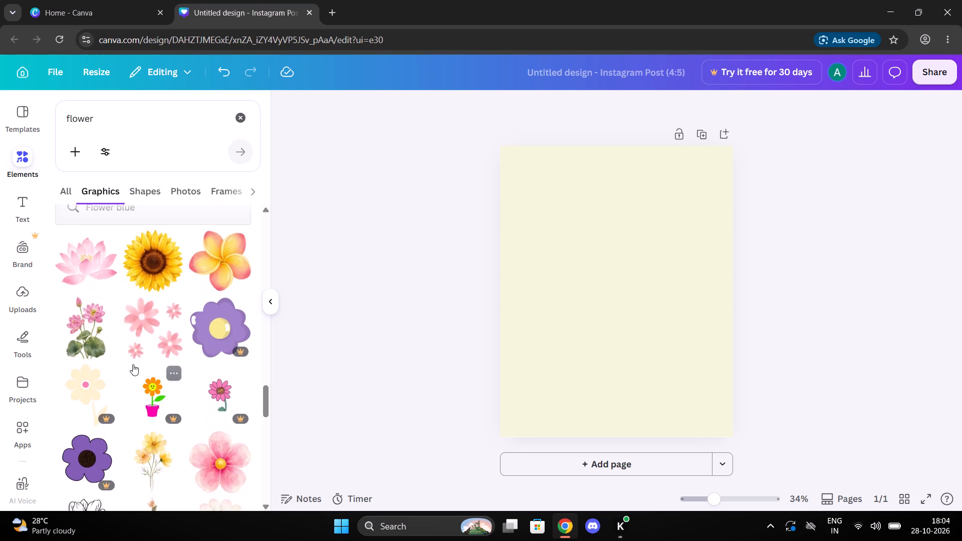
Search the elements for "line" and add the thick single-wave line shape to the page.
{"action": "left_click", "coordinate": [241, 119]}
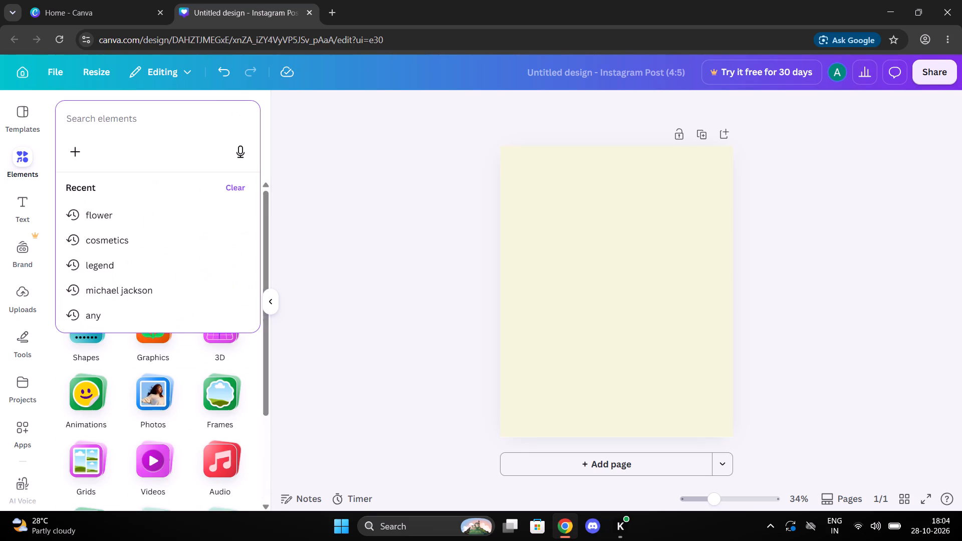
{"action": "type", "text": "line"}
{"action": "key", "text": "Return"}
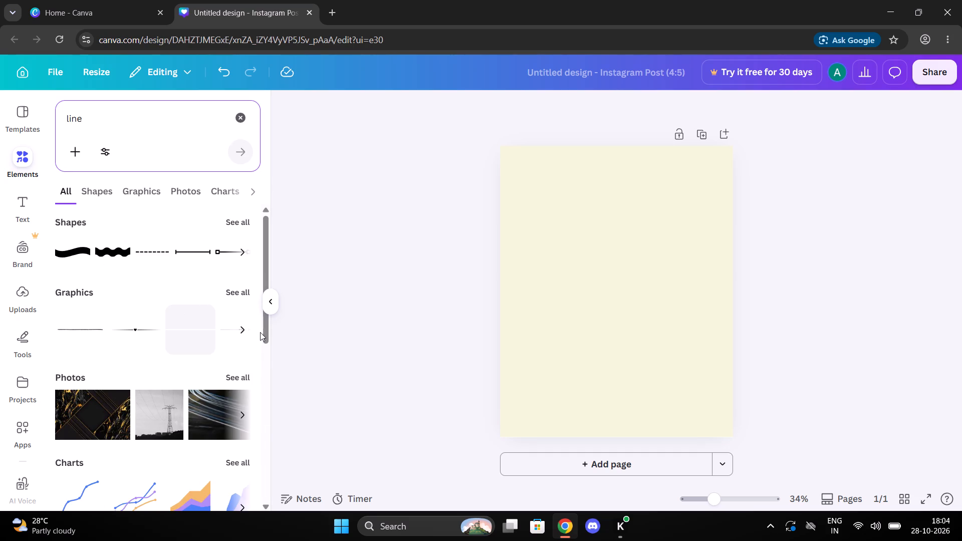
{"action": "scroll", "coordinate": [181, 256], "scroll_direction": "up", "scroll_amount": 1}
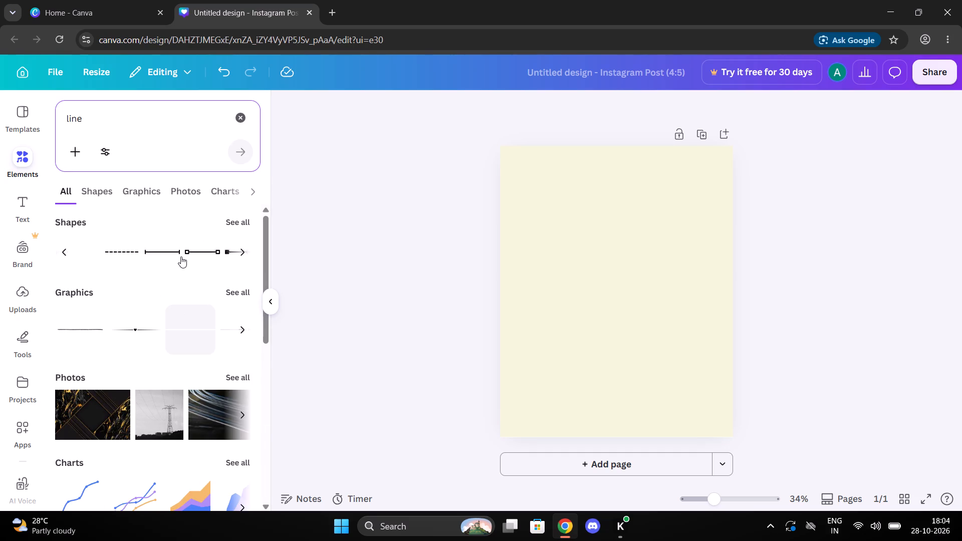
{"action": "scroll", "coordinate": [181, 256], "scroll_direction": "up", "scroll_amount": 1}
{"action": "left_click", "coordinate": [61, 251]}
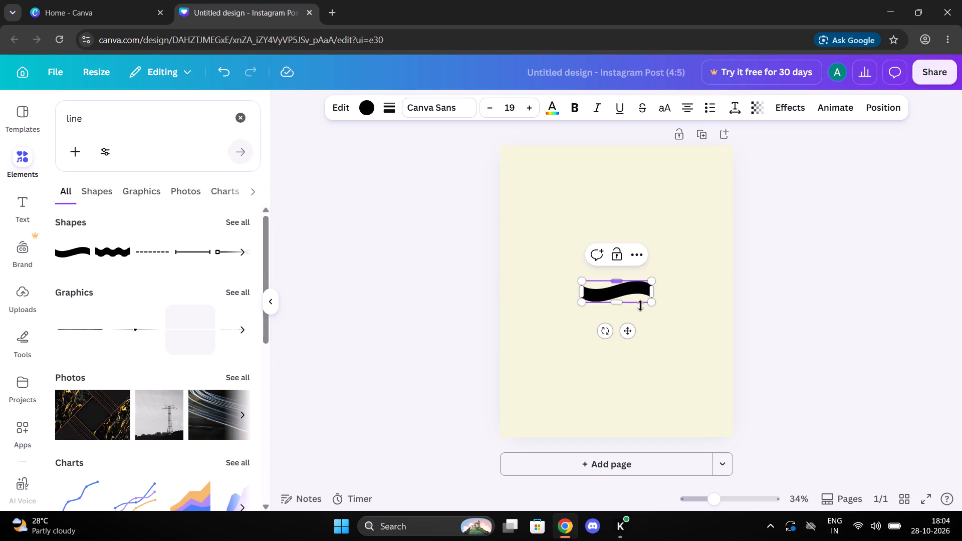
Rotate the black wave shape to slope steeply downward to the right and enlarge it to span the page's full height.
{"action": "left_click_drag", "start_coordinate": [600, 333], "coordinate": [554, 308]}
{"action": "left_click_drag", "start_coordinate": [585, 261], "coordinate": [538, 250]}
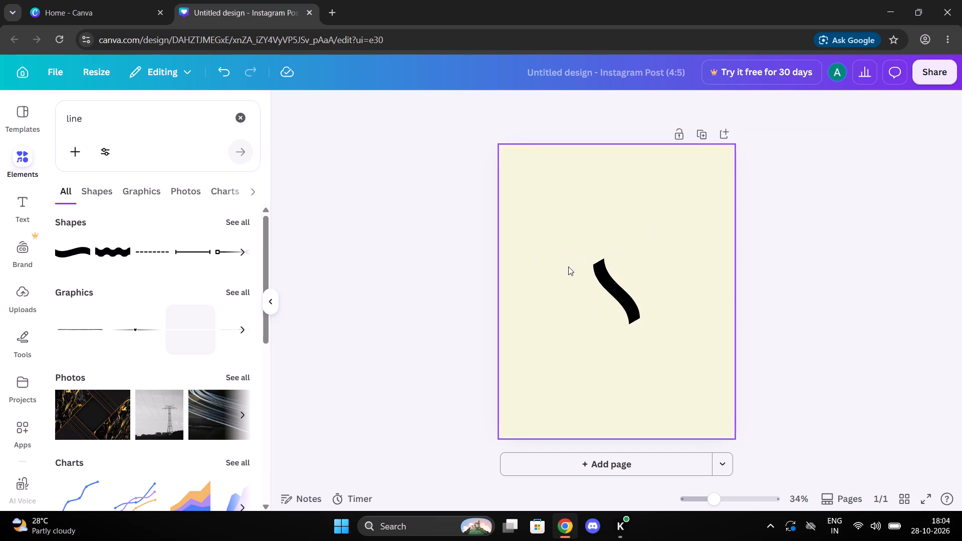
{"action": "left_click", "coordinate": [601, 272]}
{"action": "left_click", "coordinate": [584, 264]}
{"action": "left_click_drag", "start_coordinate": [595, 269], "coordinate": [423, 236]}
{"action": "left_click_drag", "start_coordinate": [601, 323], "coordinate": [621, 315]}
{"action": "left_click", "coordinate": [621, 315]}
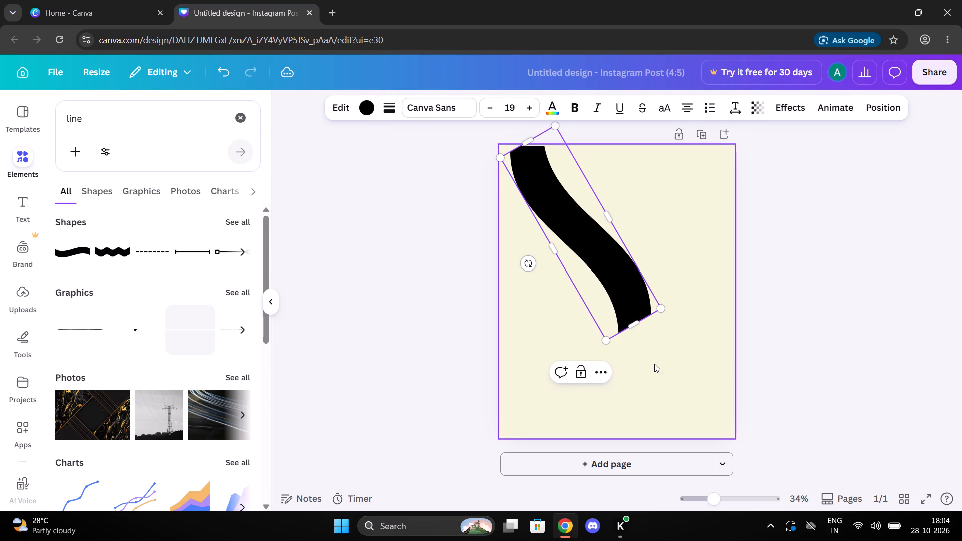
{"action": "left_click", "coordinate": [384, 109]}
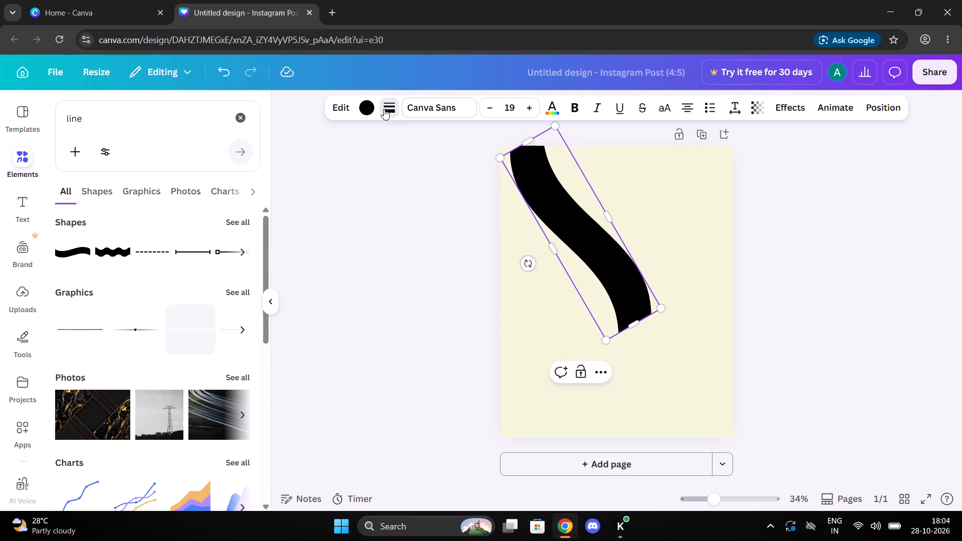
{"action": "left_click", "coordinate": [417, 317]}
{"action": "left_click_drag", "start_coordinate": [611, 340], "coordinate": [690, 456]}
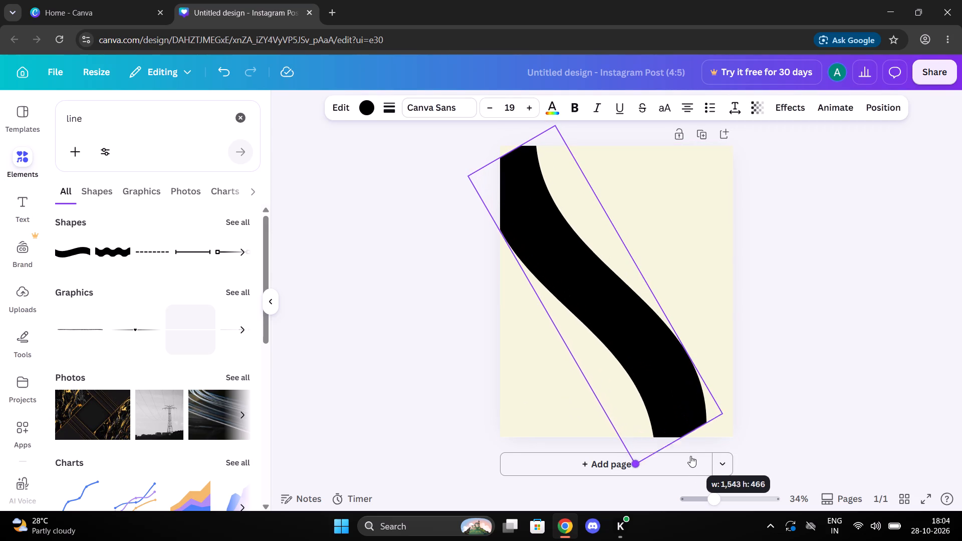
{"action": "left_click_drag", "start_coordinate": [690, 456], "coordinate": [706, 468]}
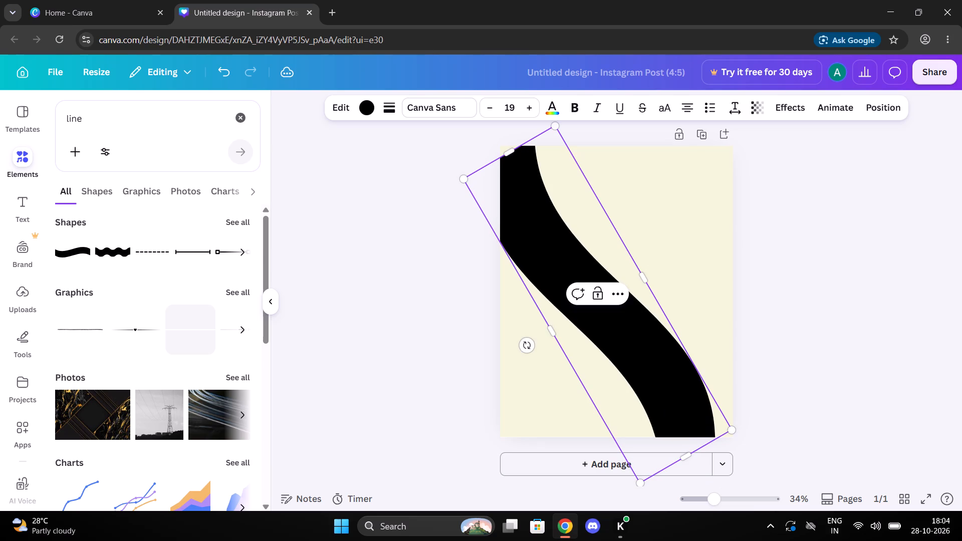
Centre the wave shape horizontally and lengthen its upper end so both ends run past the page's opposite corners.
{"action": "left_click_drag", "start_coordinate": [659, 404], "coordinate": [683, 403]}
{"action": "left_click_drag", "start_coordinate": [694, 393], "coordinate": [714, 391]}
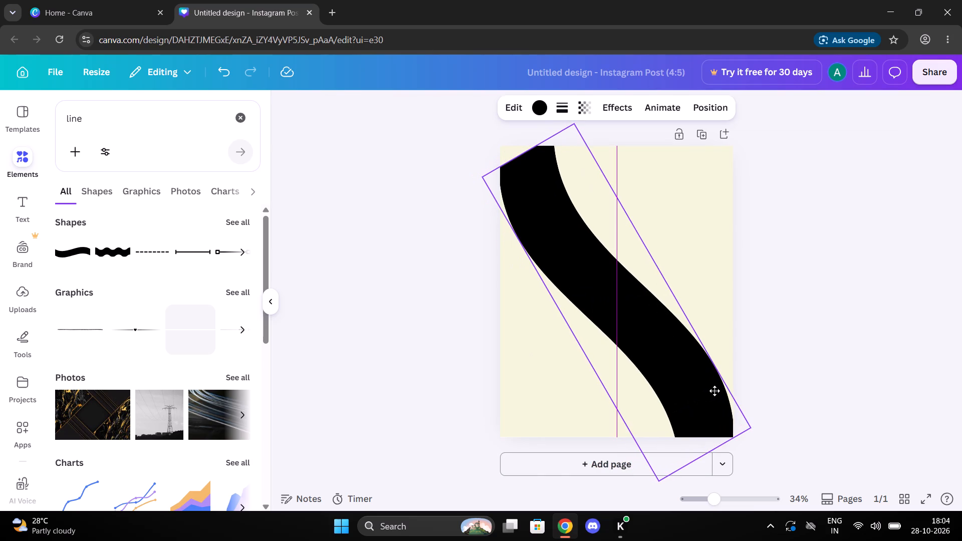
{"action": "left_click_drag", "start_coordinate": [714, 391], "coordinate": [710, 391]}
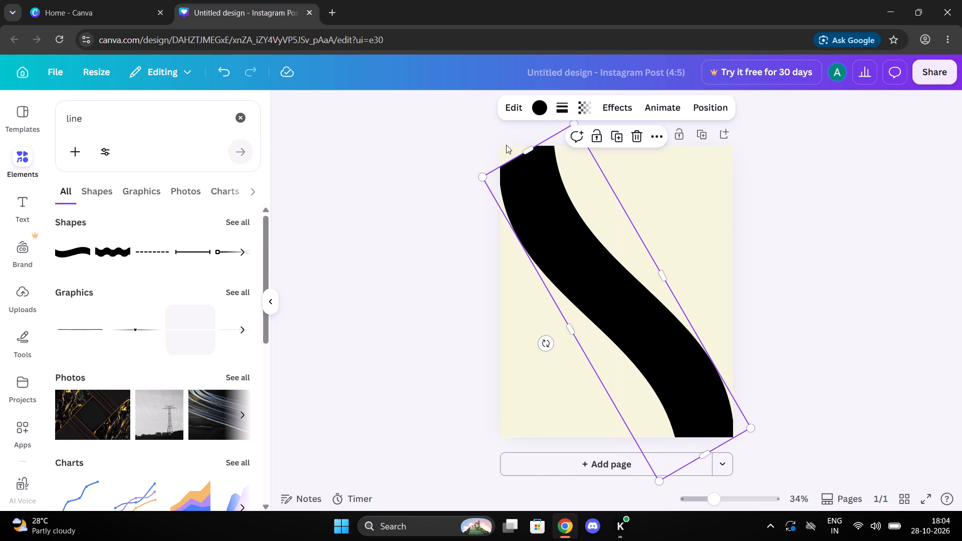
{"action": "left_click_drag", "start_coordinate": [534, 151], "coordinate": [527, 133]}
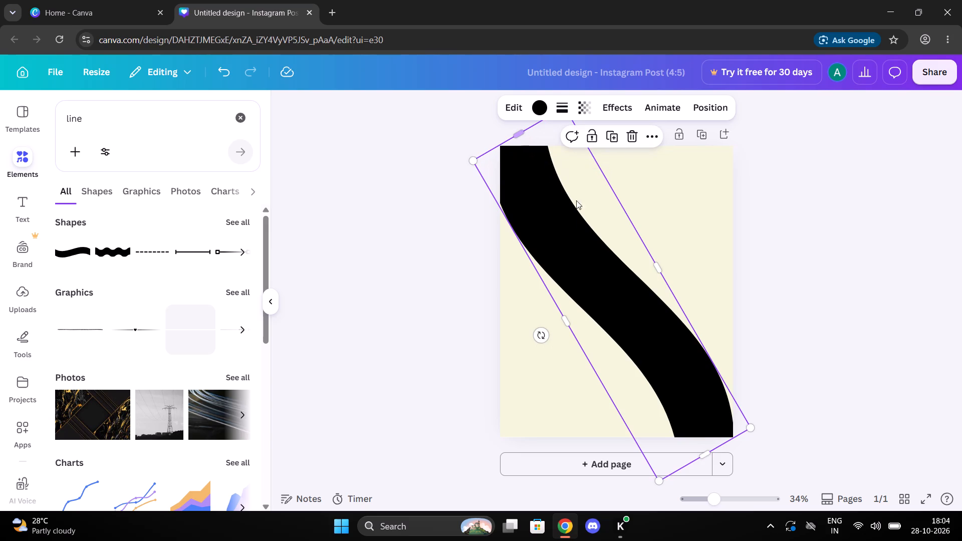
{"action": "left_click_drag", "start_coordinate": [626, 284], "coordinate": [631, 289]}
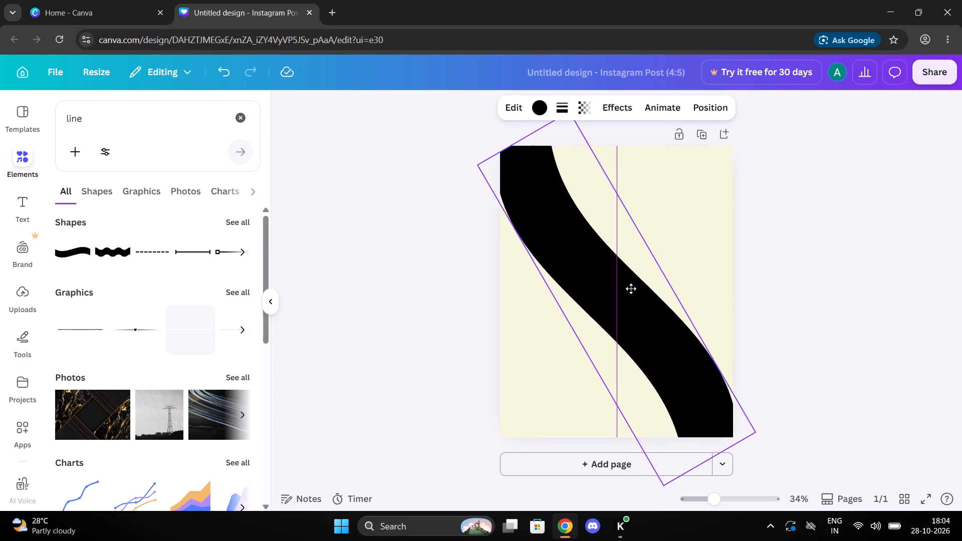
{"action": "left_click_drag", "start_coordinate": [631, 289], "coordinate": [630, 278]}
{"action": "left_click", "coordinate": [772, 293]}
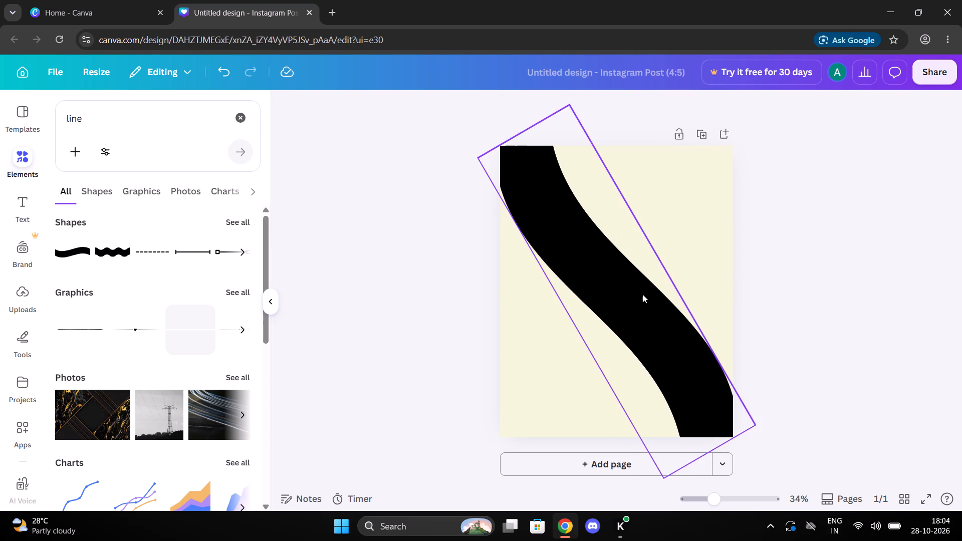
Recolour the wave shape vivid crimson #ef3a5d, chosen from the Red Beanie Practise Activity palette after searching colours for "burgundy".
{"action": "left_click", "coordinate": [642, 294]}
{"action": "left_click", "coordinate": [535, 106]}
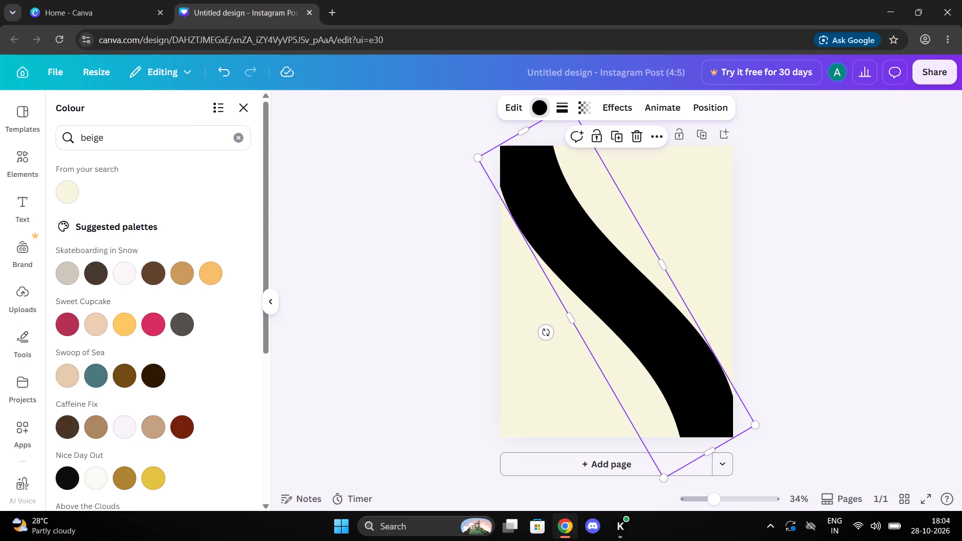
{"action": "double_click", "coordinate": [123, 138]}
{"action": "type", "text": "burgundy"}
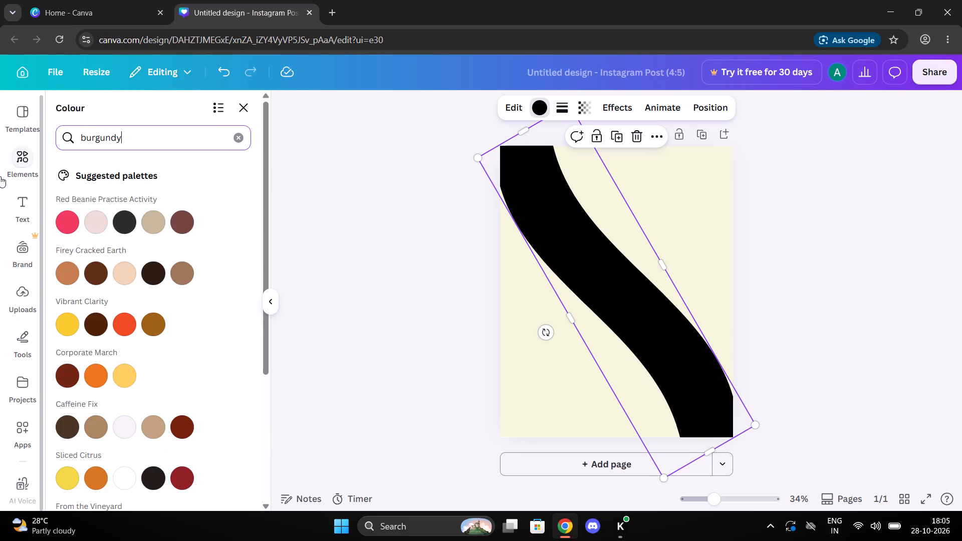
{"action": "left_click", "coordinate": [76, 229]}
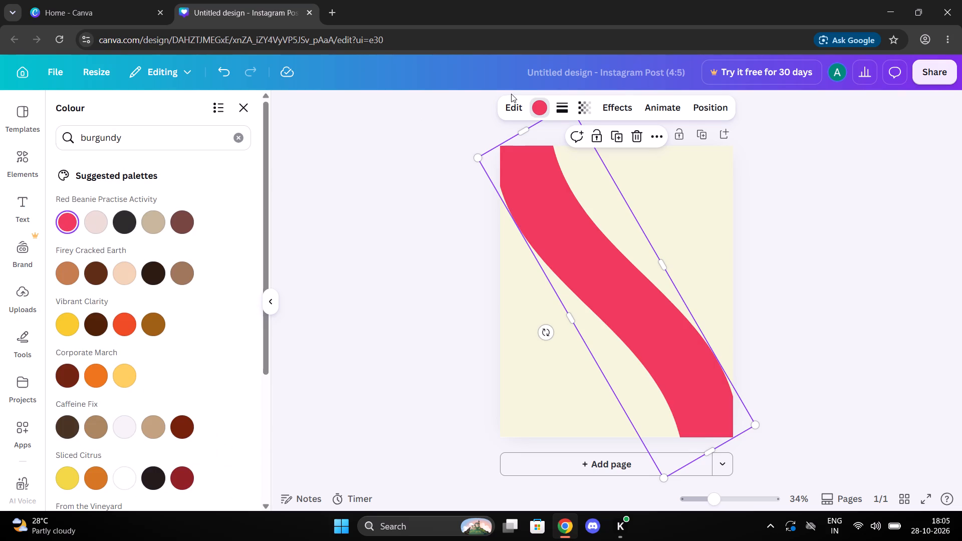
{"action": "left_click", "coordinate": [542, 109]}
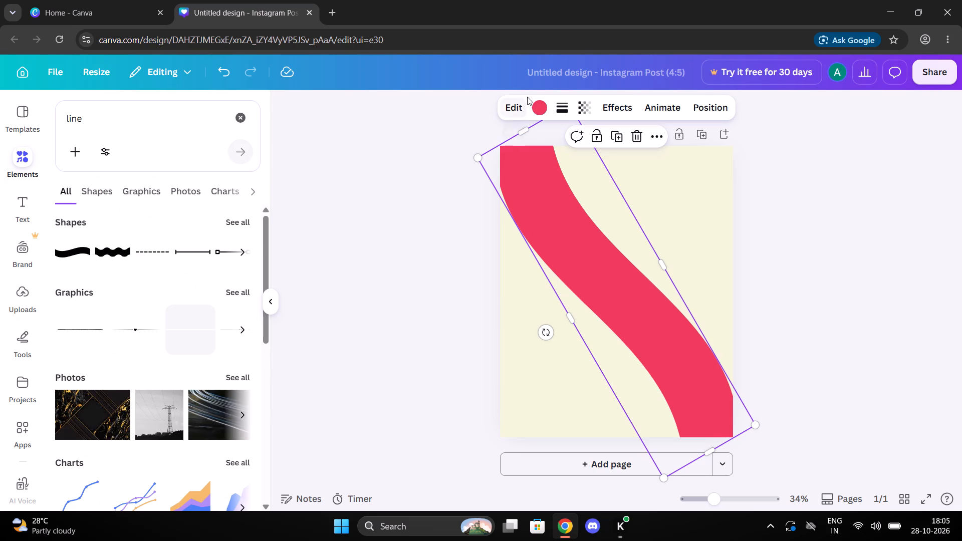
{"action": "left_click", "coordinate": [538, 102]}
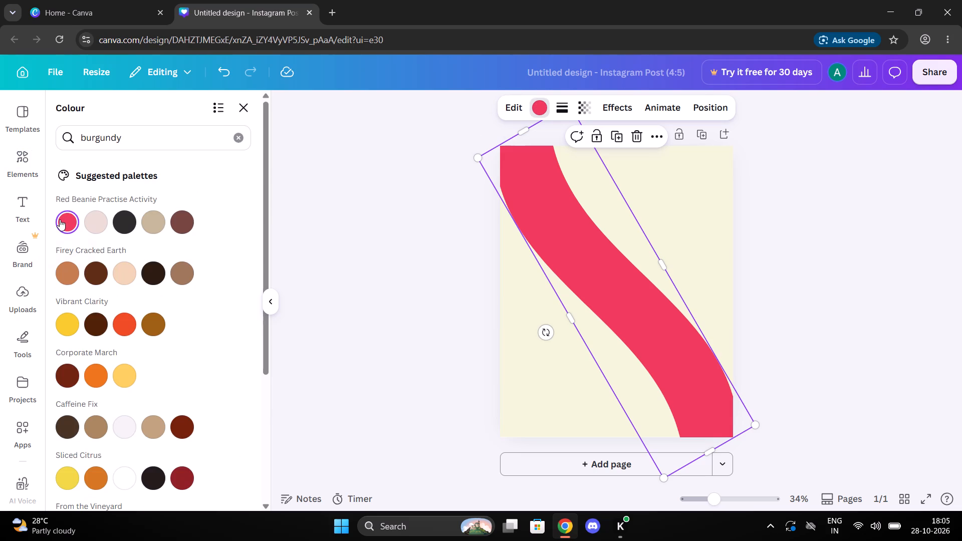
{"action": "left_click", "coordinate": [61, 219]}
{"action": "double_click", "coordinate": [61, 219]}
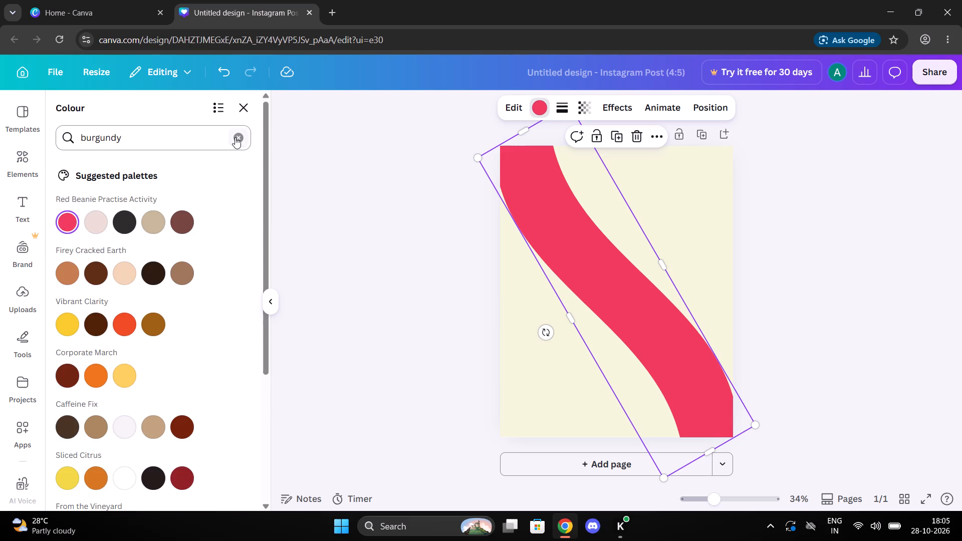
Darken the wave shape's solid colour to the custom burgundy #95152E.
{"action": "left_click", "coordinate": [236, 137]}
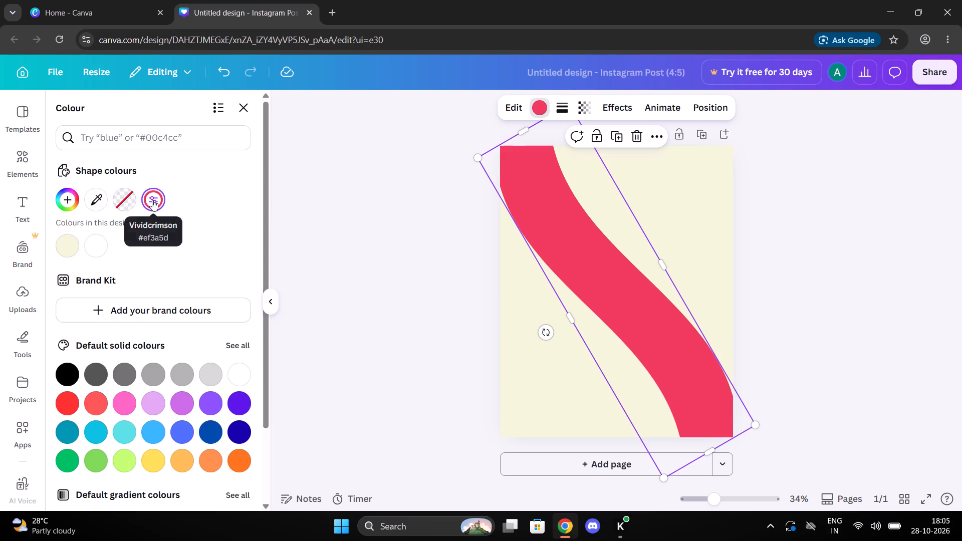
{"action": "left_click", "coordinate": [152, 200]}
{"action": "left_click_drag", "start_coordinate": [212, 262], "coordinate": [215, 289]}
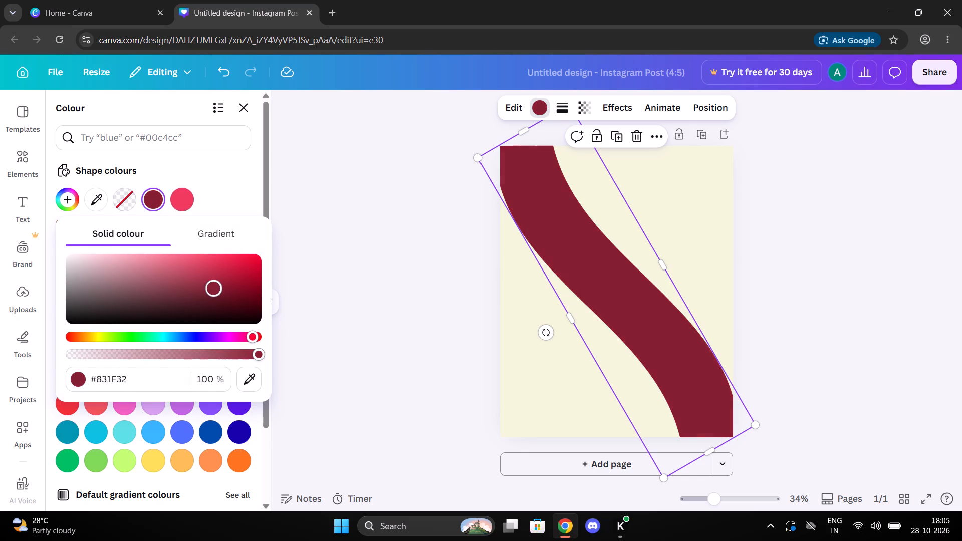
{"action": "left_click_drag", "start_coordinate": [215, 289], "coordinate": [234, 284]}
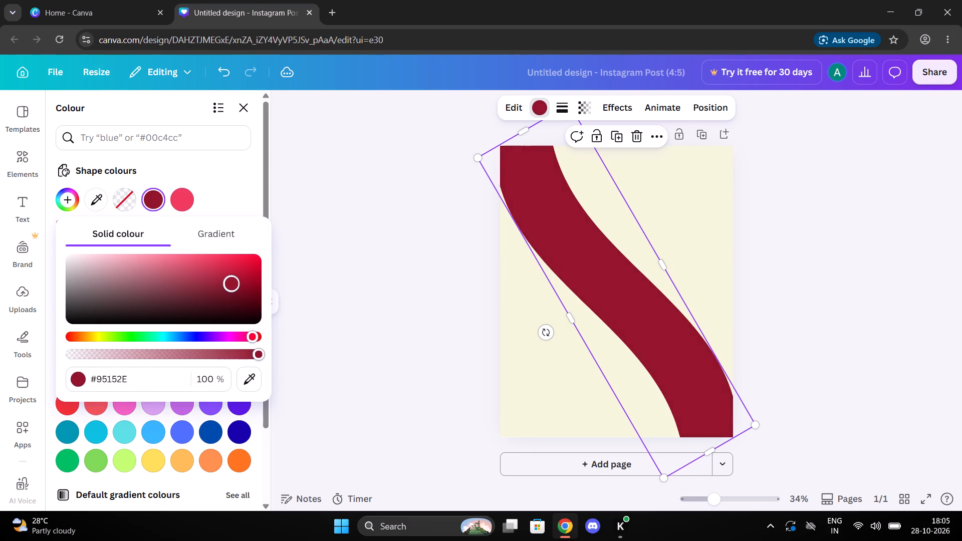
Lighten the diagonal wave's burgundy slightly to the custom colour #99162F.
{"action": "left_click_drag", "start_coordinate": [234, 284], "coordinate": [234, 282]}
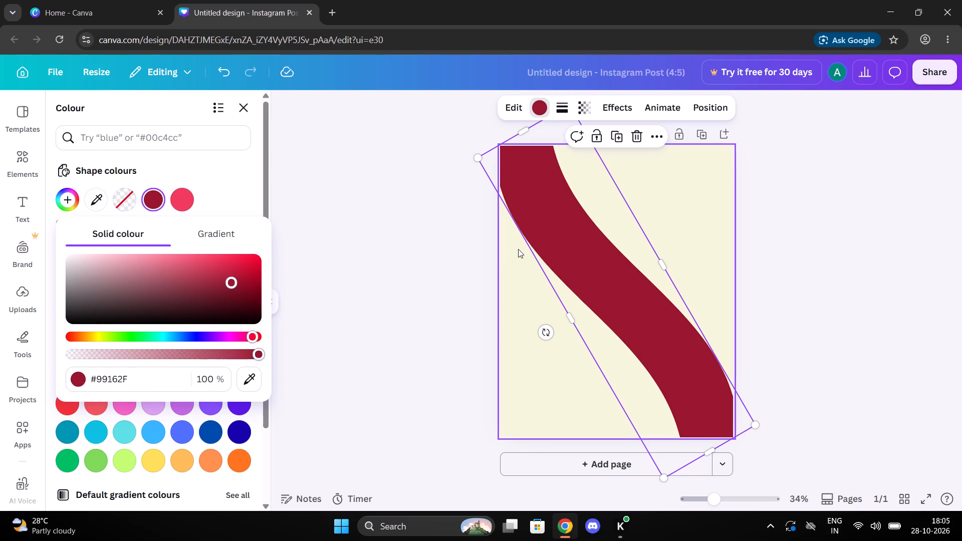
{"action": "left_click", "coordinate": [458, 263]}
{"action": "left_click", "coordinate": [458, 263]}
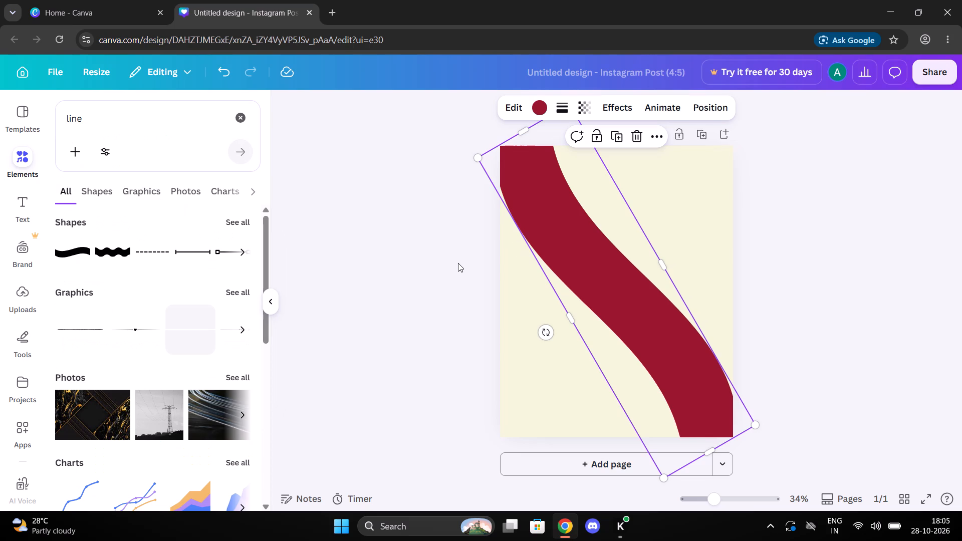
Add the black multi-wave shape, enlarge it and place it along the page's bottom edge, spanning the full page width.
{"action": "left_click", "coordinate": [114, 254]}
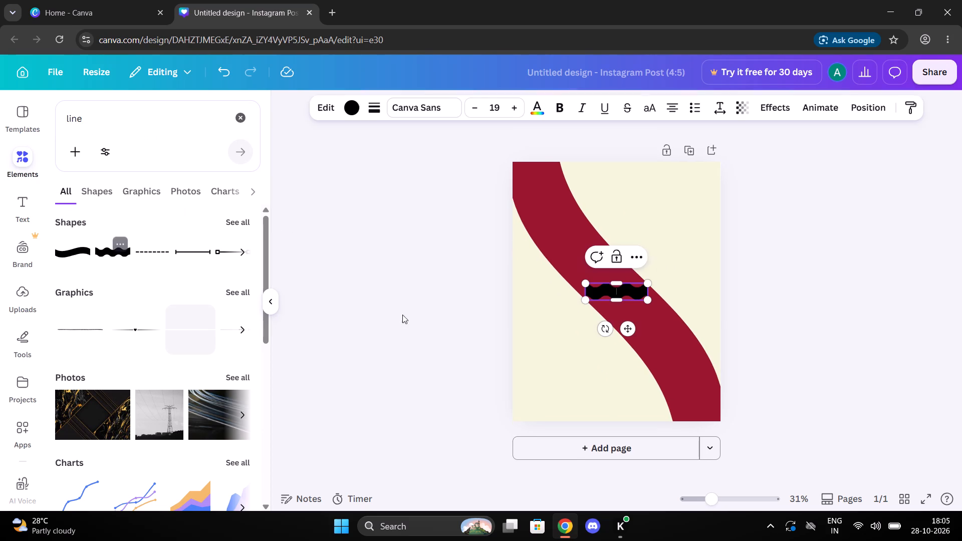
{"action": "left_click_drag", "start_coordinate": [627, 328], "coordinate": [593, 376]}
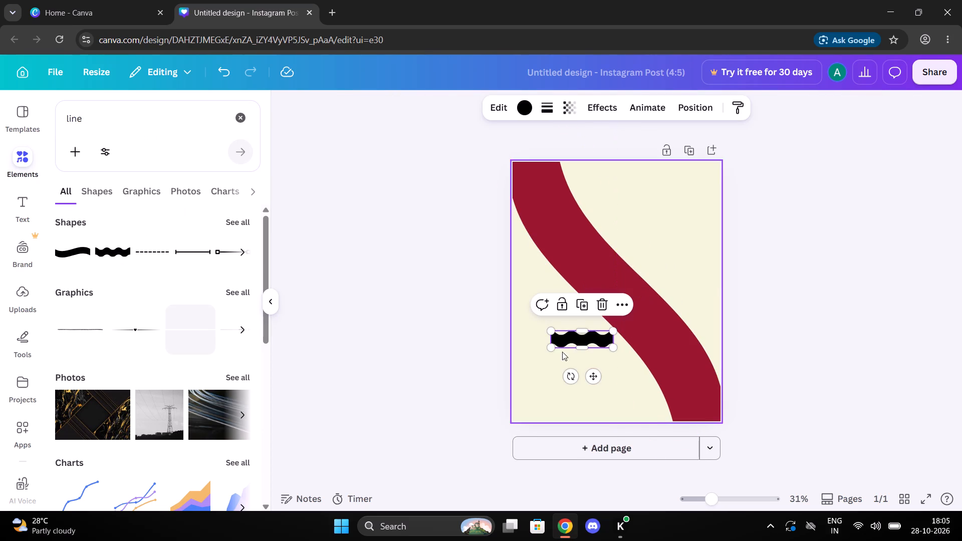
{"action": "left_click_drag", "start_coordinate": [551, 329], "coordinate": [448, 305]}
{"action": "left_click_drag", "start_coordinate": [557, 331], "coordinate": [621, 402]}
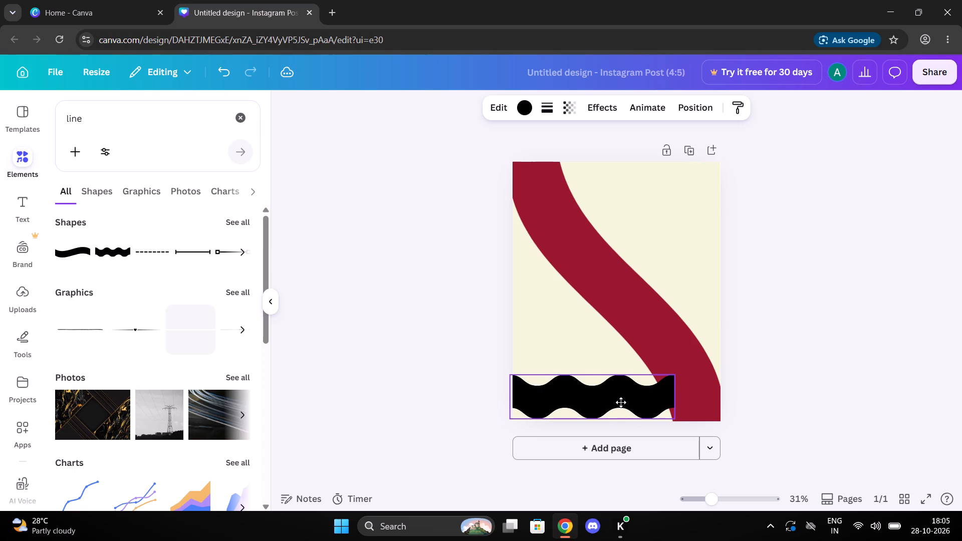
{"action": "left_click_drag", "start_coordinate": [621, 402], "coordinate": [623, 403]}
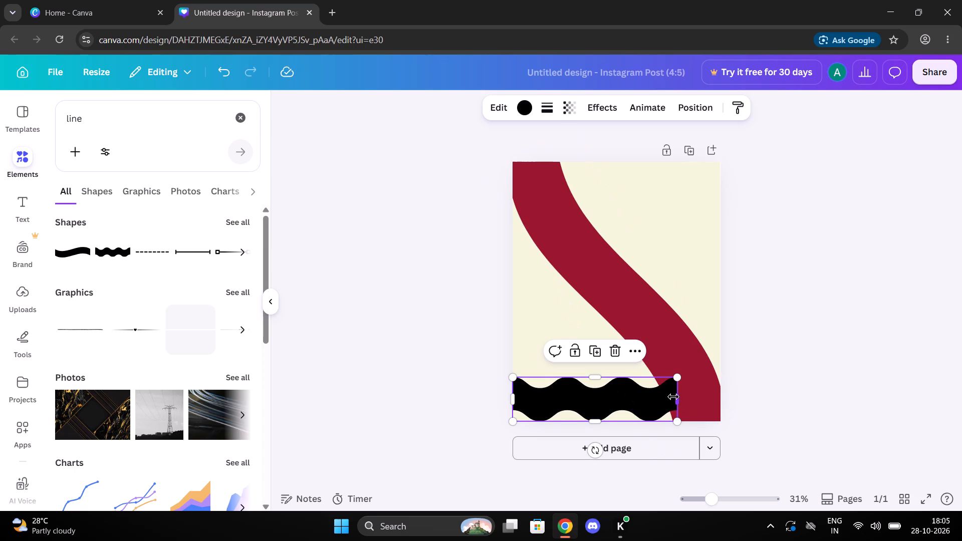
{"action": "left_click_drag", "start_coordinate": [673, 398], "coordinate": [712, 400]}
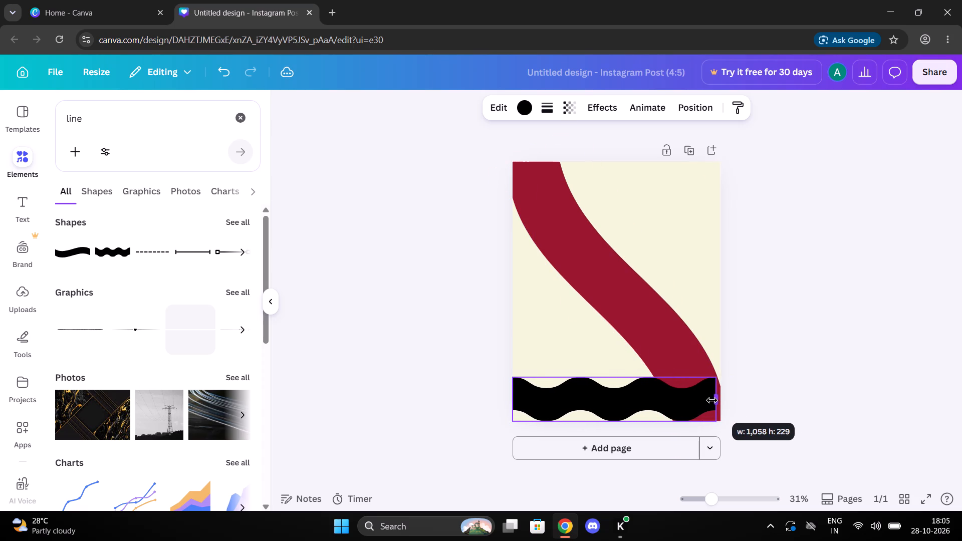
{"action": "left_click_drag", "start_coordinate": [712, 400], "coordinate": [715, 400]}
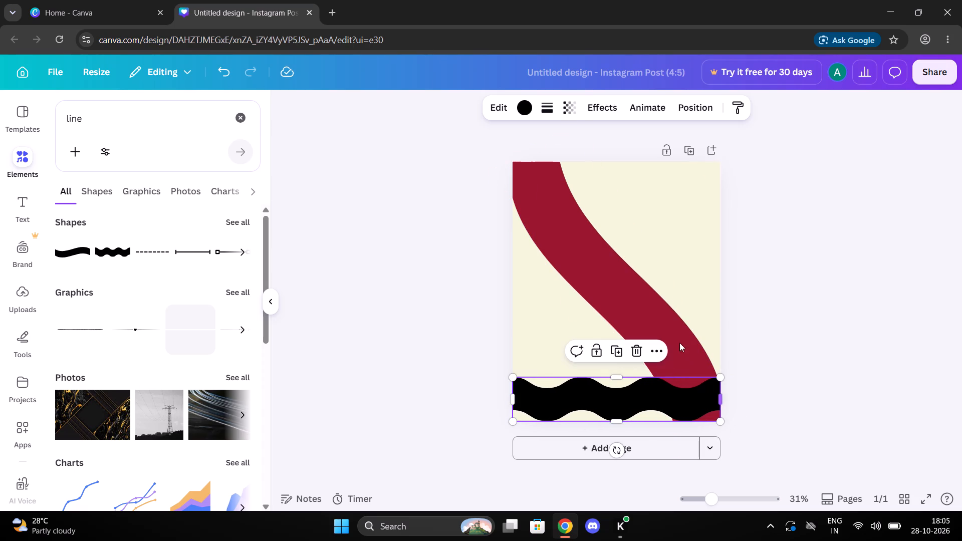
Recolour the bottom wavy band to the design's crimson #99162f.
{"action": "left_click", "coordinate": [526, 110]}
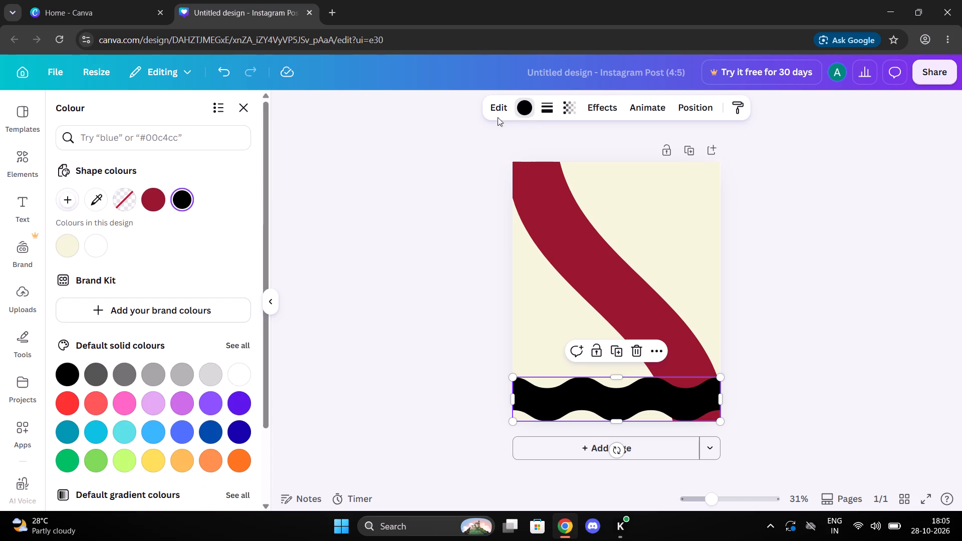
{"action": "left_click", "coordinate": [158, 204]}
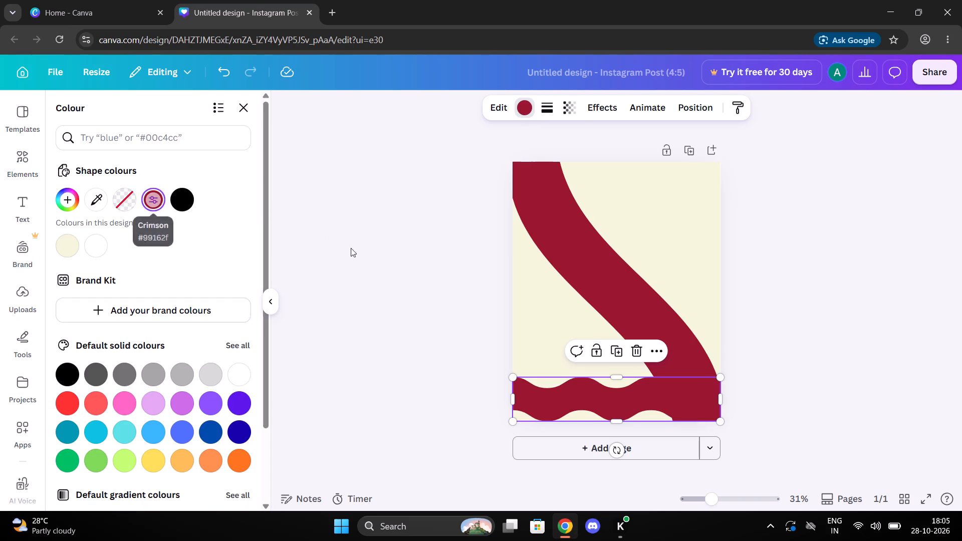
{"action": "left_click", "coordinate": [403, 276]}
{"action": "left_click", "coordinate": [403, 276]}
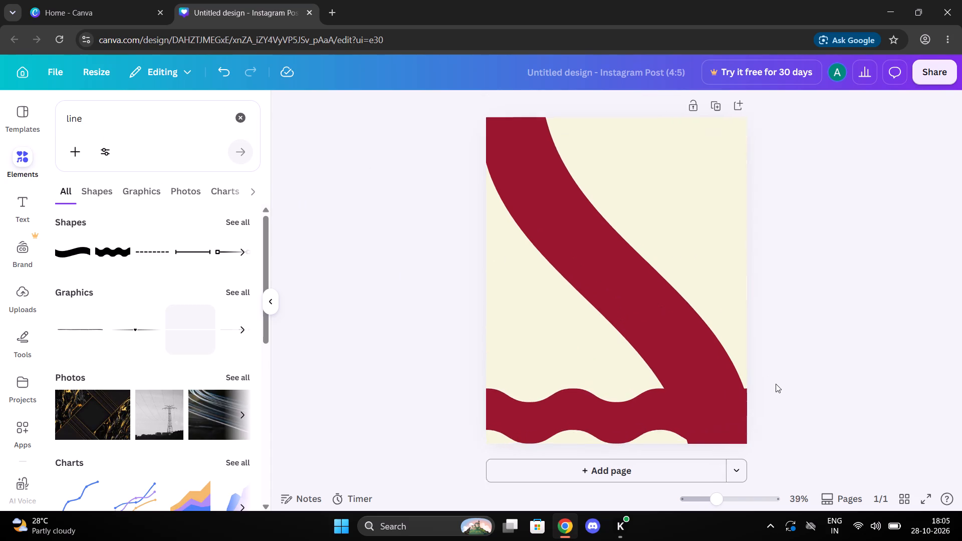
Shift the diagonal wave slightly right so its lower end merges with the bottom wavy band at the page corner.
{"action": "left_click_drag", "start_coordinate": [712, 334], "coordinate": [717, 333]}
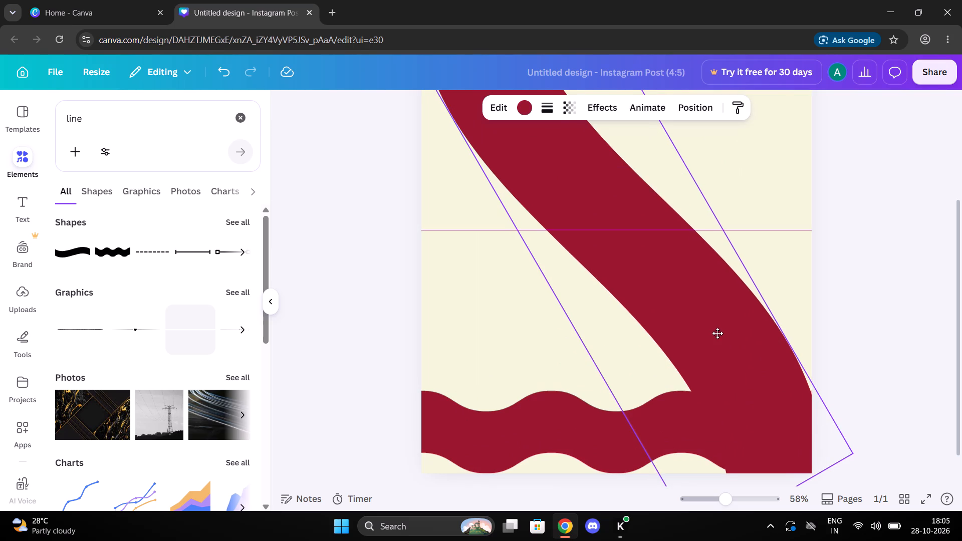
{"action": "left_click_drag", "start_coordinate": [717, 333], "coordinate": [723, 332]}
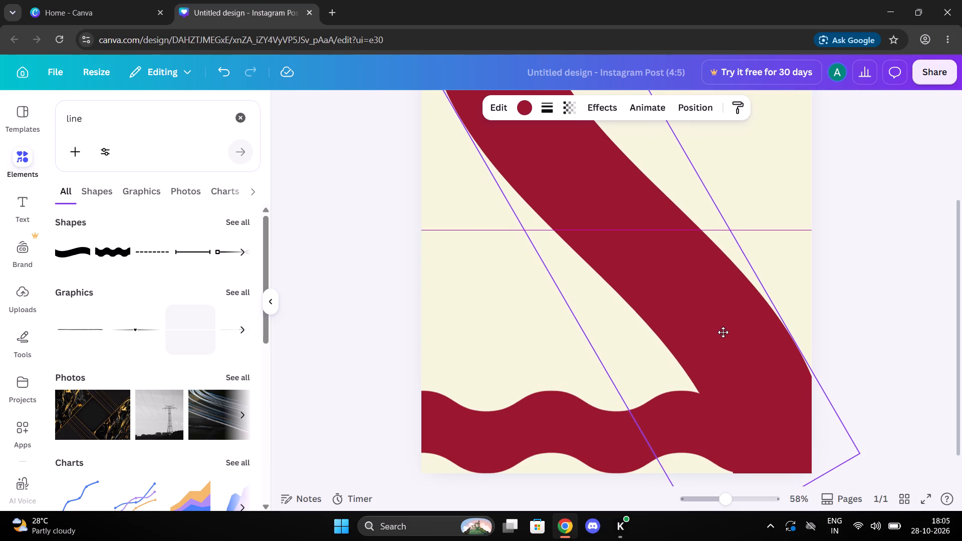
{"action": "left_click_drag", "start_coordinate": [723, 332], "coordinate": [728, 331]}
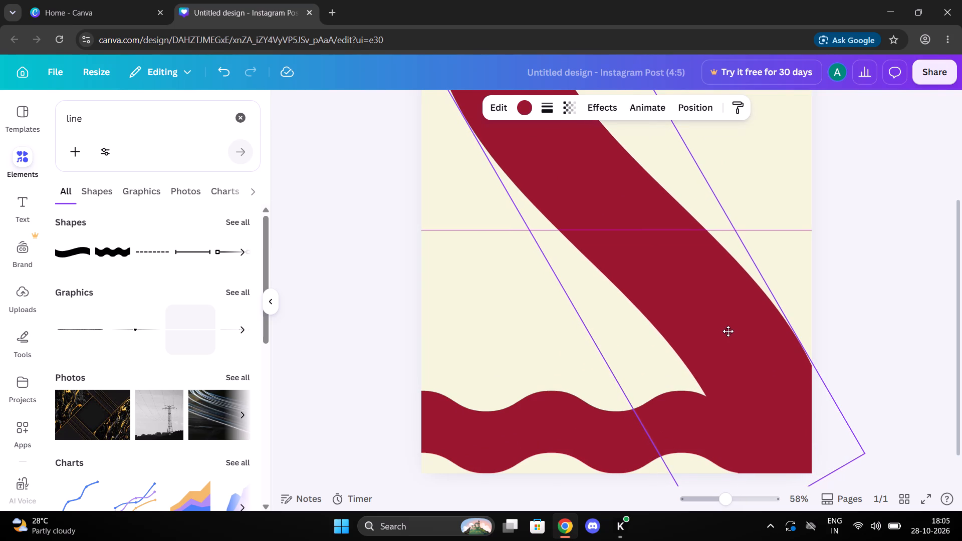
{"action": "left_click_drag", "start_coordinate": [728, 331], "coordinate": [731, 331]}
{"action": "left_click", "coordinate": [861, 308]}
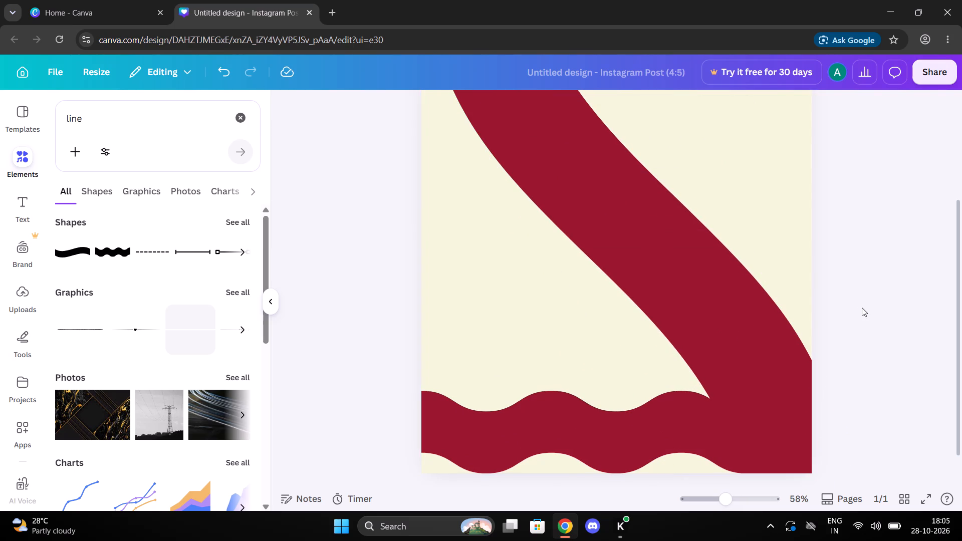
Search the elements library for "jordan".
{"action": "scroll", "coordinate": [862, 308], "scroll_direction": "up", "scroll_amount": 1}
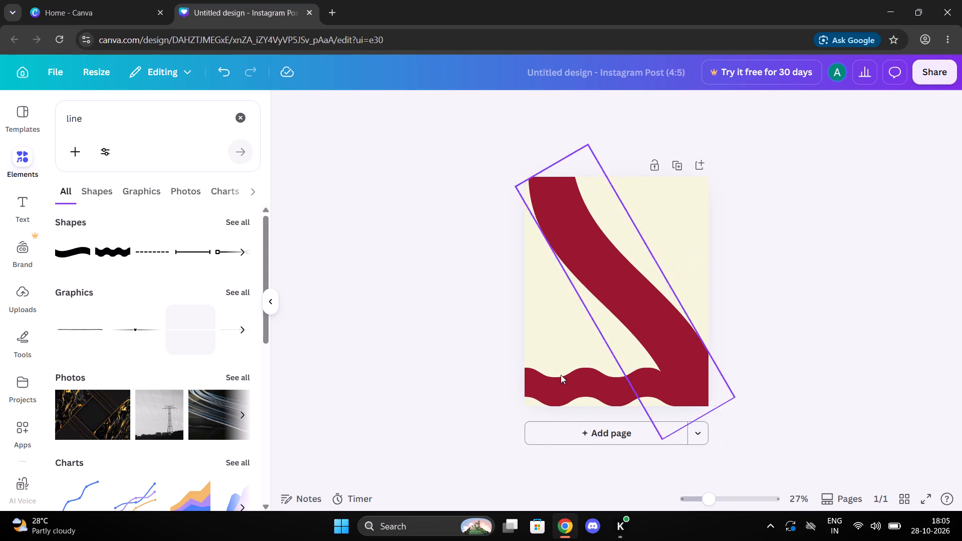
{"action": "left_click", "coordinate": [245, 121]}
{"action": "type", "text": "jordan"}
{"action": "key", "text": "Return"}
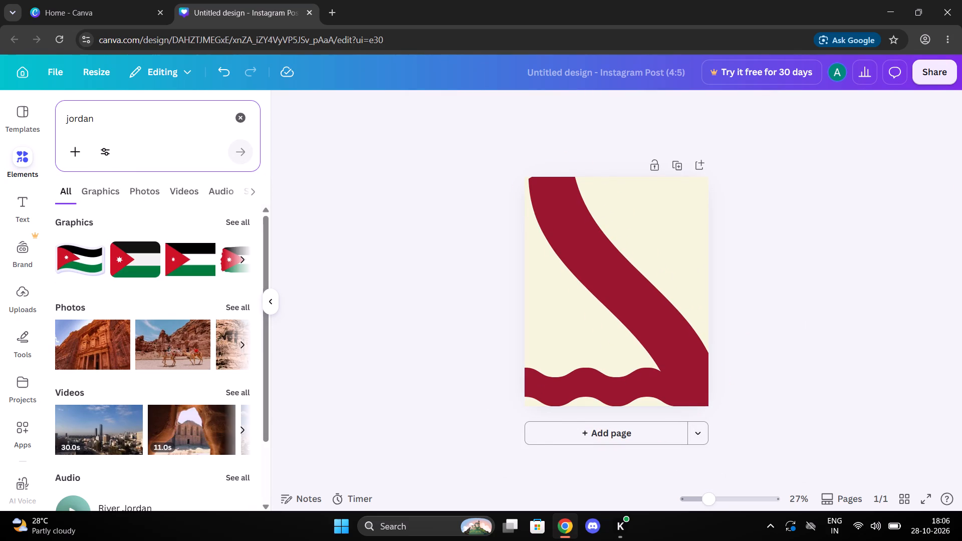
Refine the elements search to "nike jordan" and add the photo of a hand holding a blue sneaker with orange laces.
{"action": "left_click", "coordinate": [100, 117]}
{"action": "double_click", "coordinate": [76, 113]}
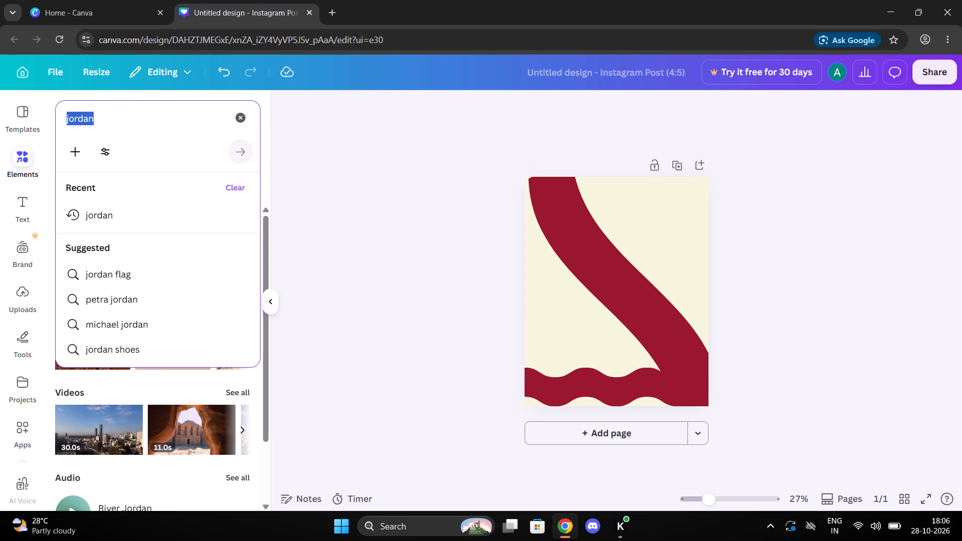
{"action": "left_click", "coordinate": [66, 116]}
{"action": "type", "text": "nike"}
{"action": "key", "text": "space"}
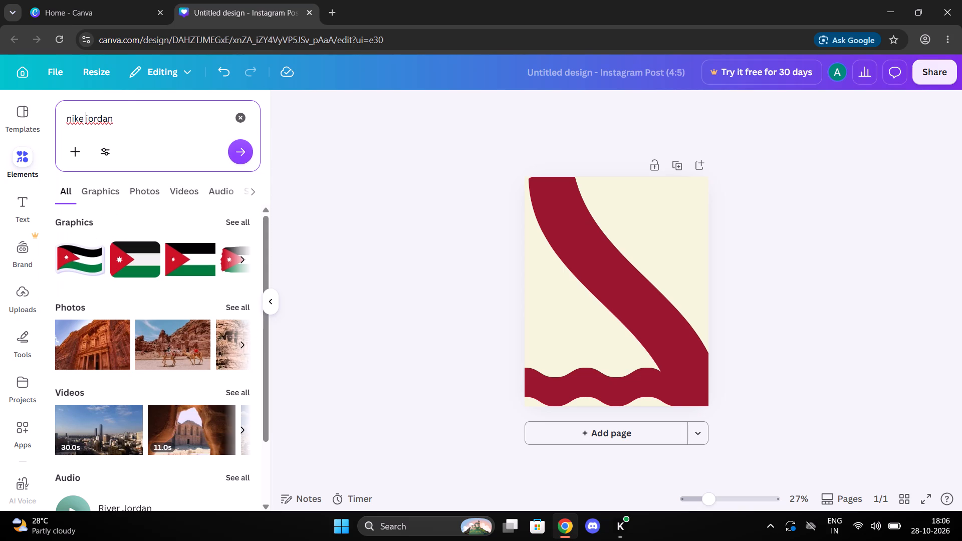
{"action": "key", "text": "Return"}
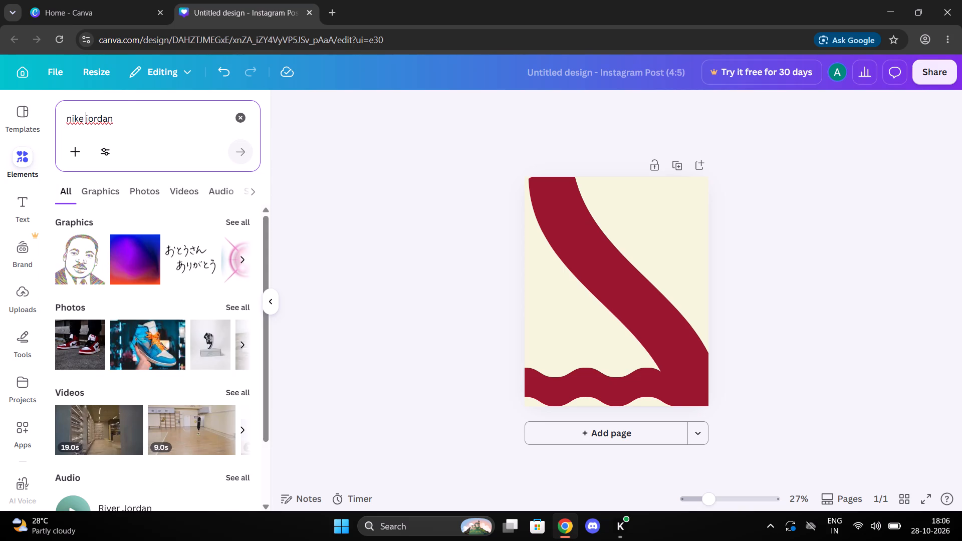
{"action": "scroll", "coordinate": [131, 340], "scroll_direction": "left", "scroll_amount": 3}
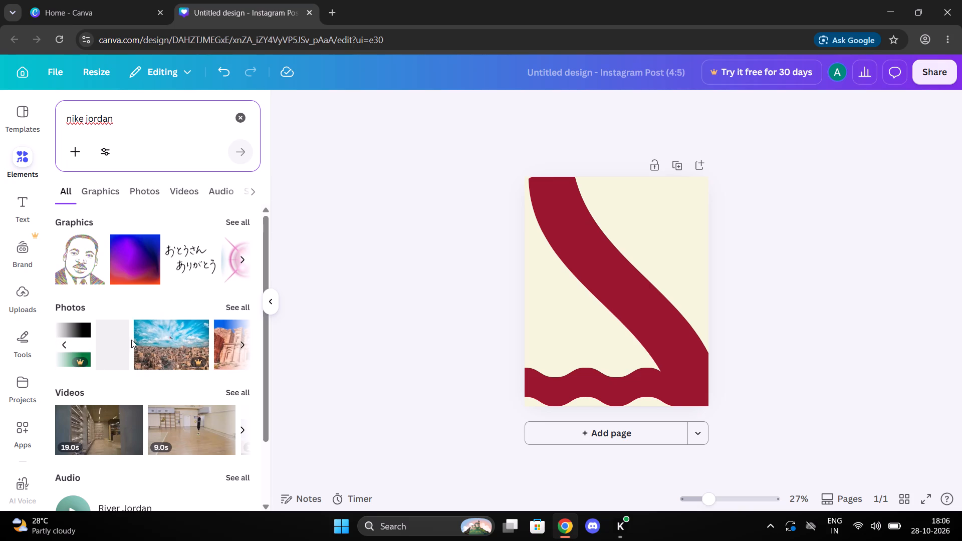
{"action": "scroll", "coordinate": [131, 340], "scroll_direction": "left", "scroll_amount": 1}
{"action": "scroll", "coordinate": [131, 340], "scroll_direction": "down", "scroll_amount": 3}
{"action": "scroll", "coordinate": [131, 340], "scroll_direction": "up", "scroll_amount": 5}
{"action": "scroll", "coordinate": [131, 340], "scroll_direction": "right", "scroll_amount": 5}
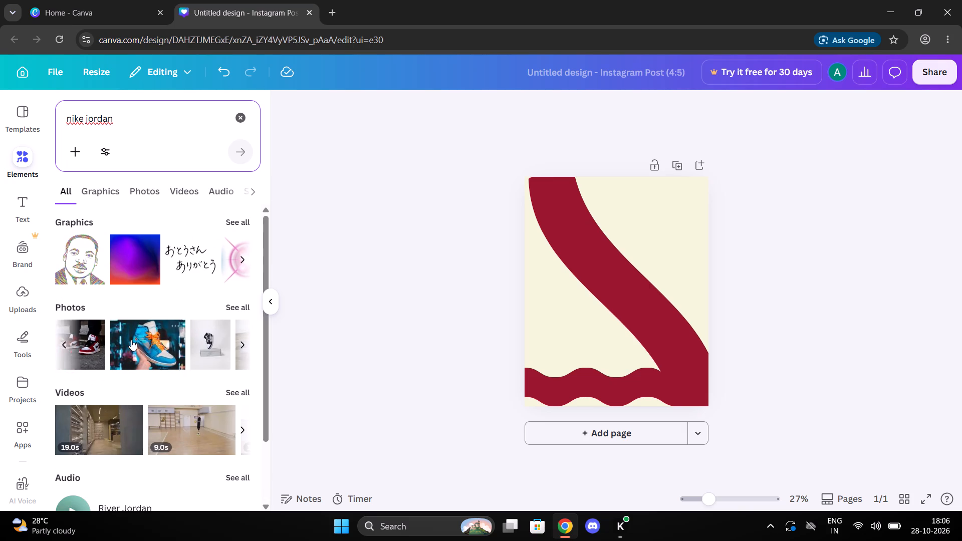
{"action": "left_click", "coordinate": [148, 359]}
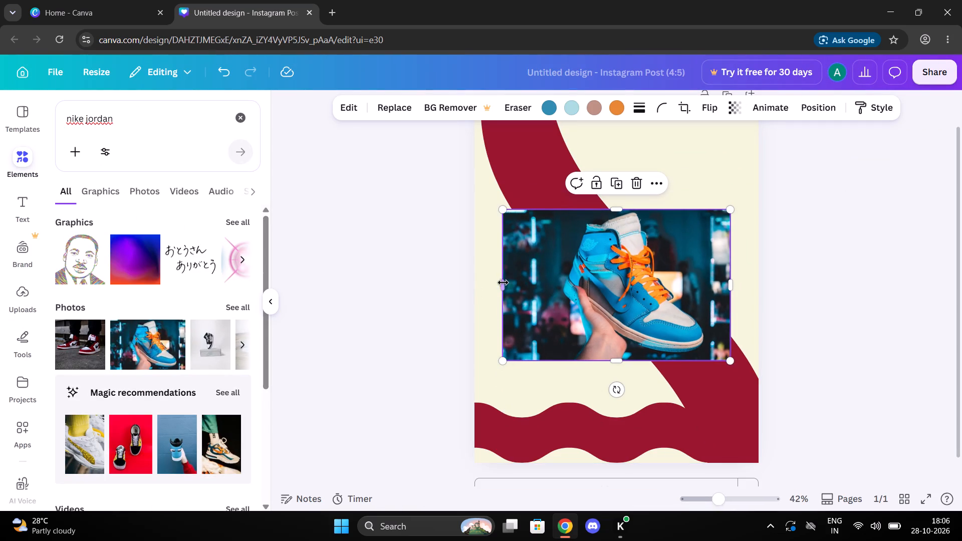
Crop both sides of the sneaker photo to make it roughly square around the shoe.
{"action": "left_click_drag", "start_coordinate": [505, 283], "coordinate": [556, 281]}
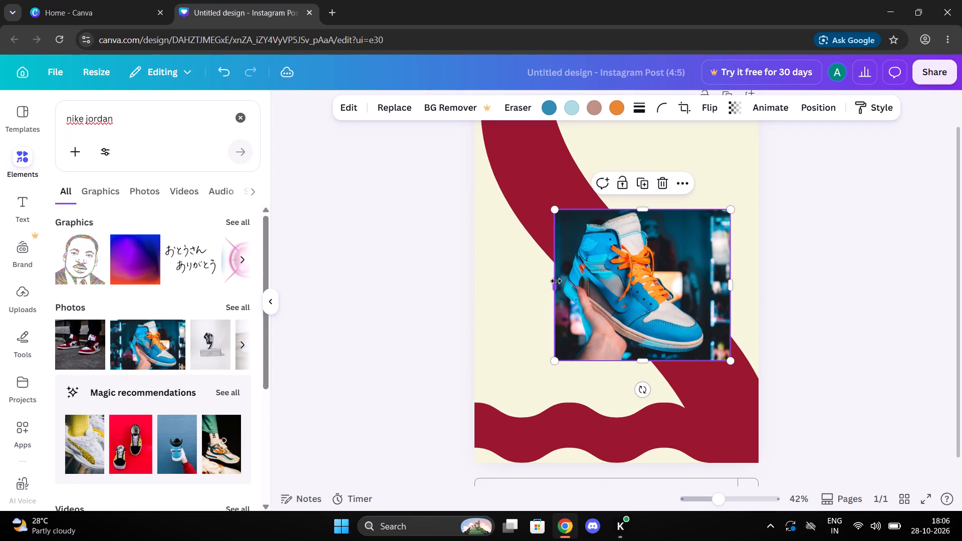
{"action": "left_click_drag", "start_coordinate": [733, 288], "coordinate": [717, 285]}
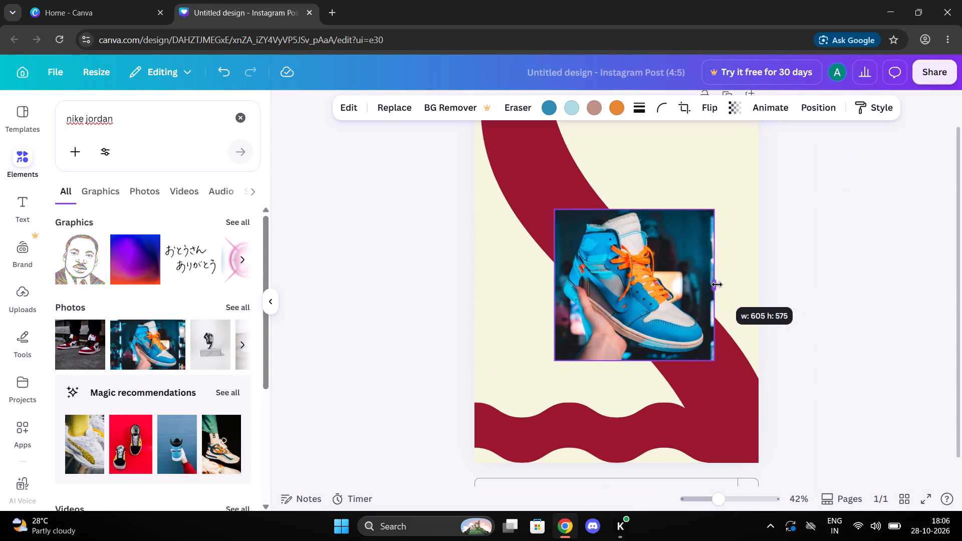
{"action": "left_click_drag", "start_coordinate": [717, 285], "coordinate": [709, 284]}
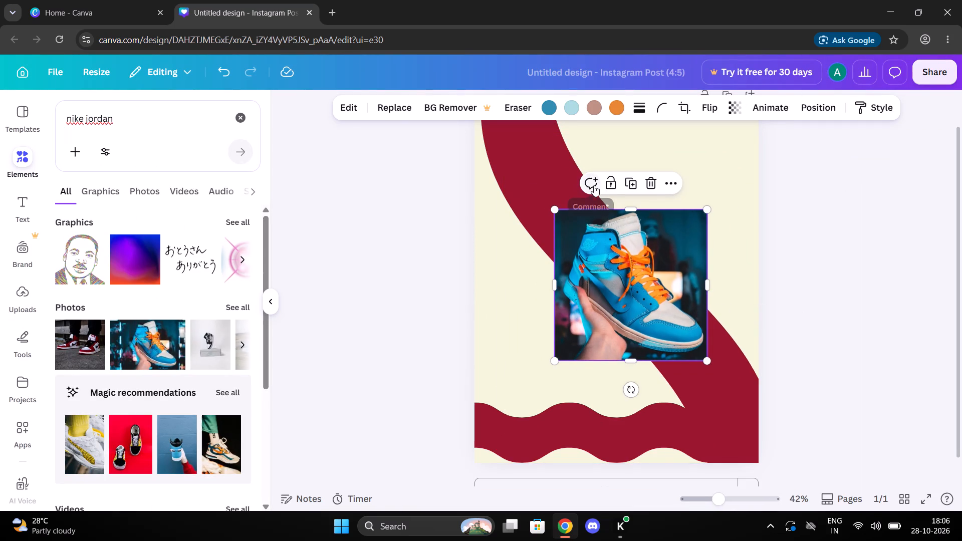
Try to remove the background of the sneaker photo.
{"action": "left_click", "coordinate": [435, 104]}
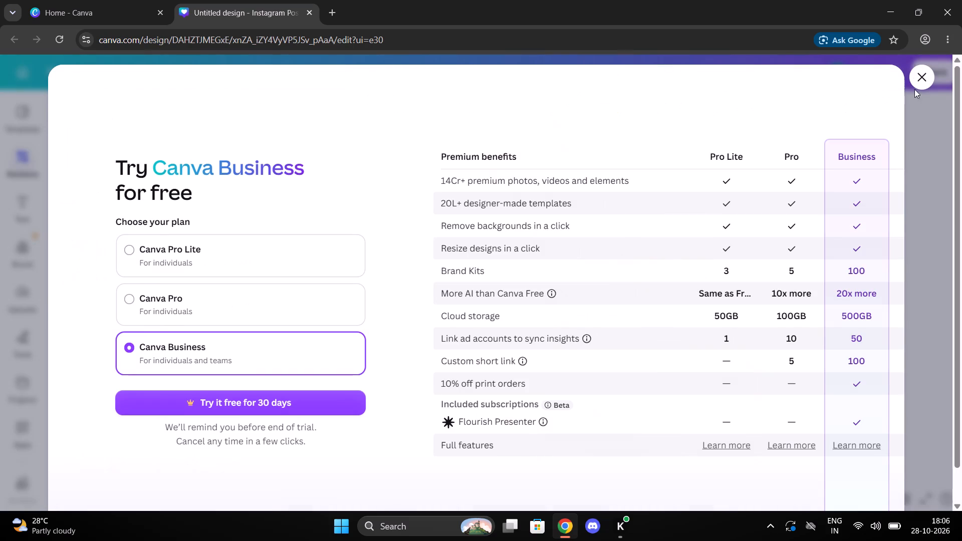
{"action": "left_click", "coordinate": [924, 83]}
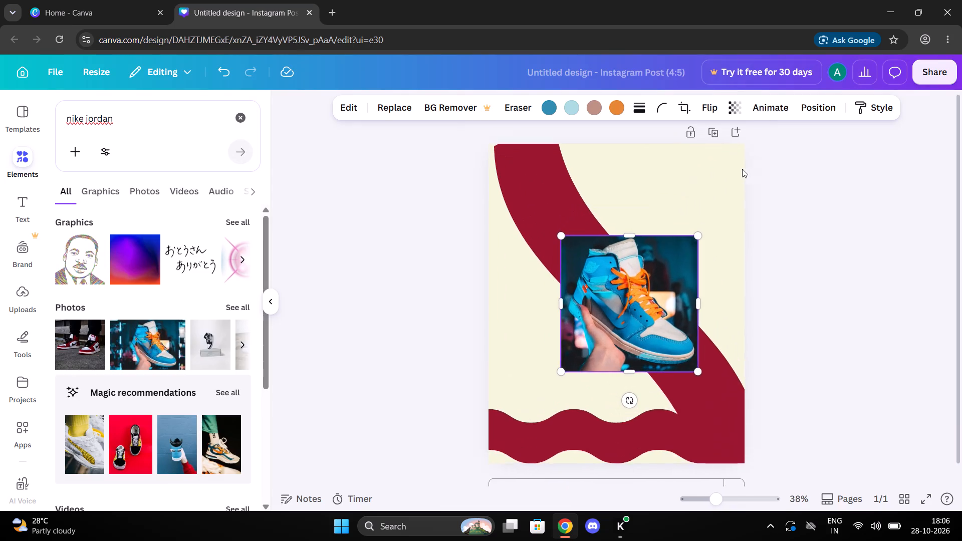
Move the sneaker photo into the page's top-right corner and enlarge it to about 70% of the page width.
{"action": "left_click_drag", "start_coordinate": [617, 317], "coordinate": [665, 224]}
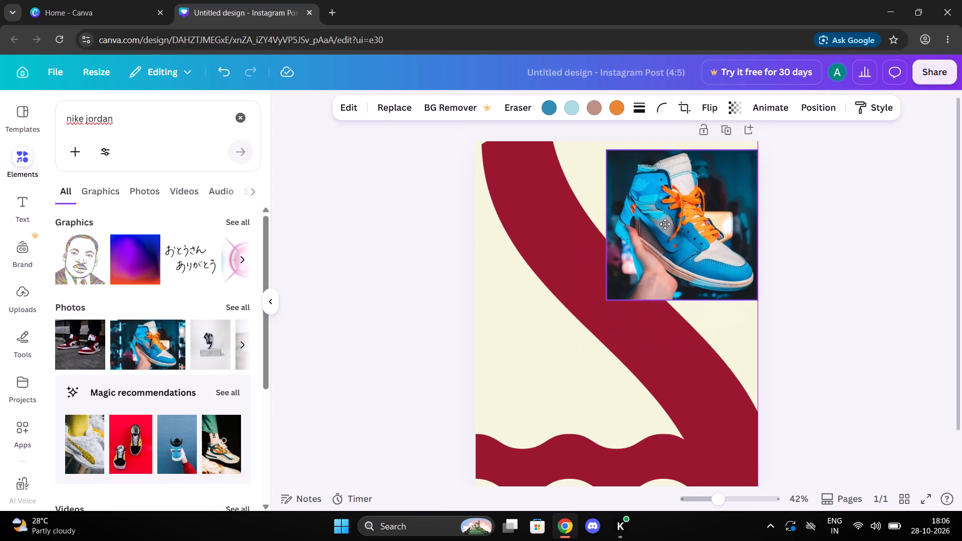
{"action": "left_click_drag", "start_coordinate": [665, 224], "coordinate": [666, 216]}
{"action": "left_click_drag", "start_coordinate": [605, 292], "coordinate": [595, 319]}
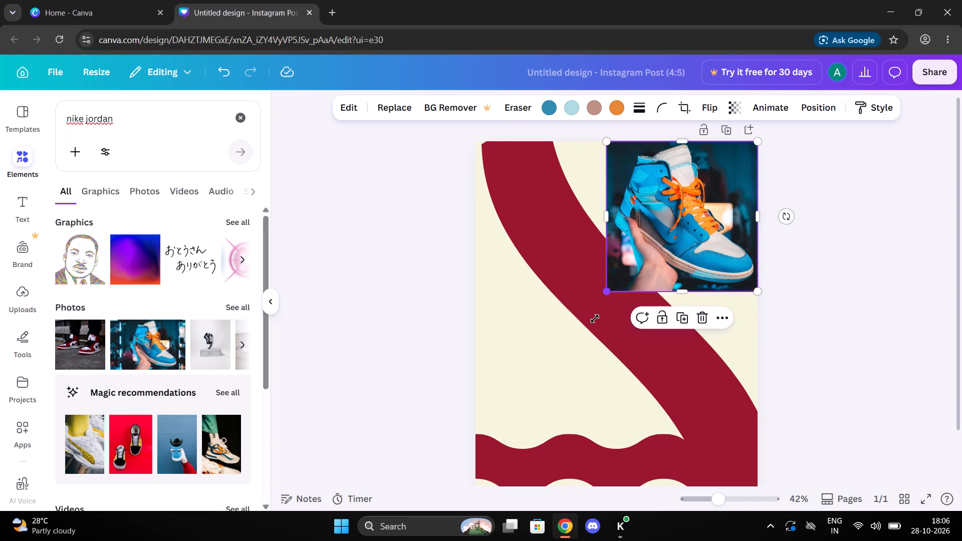
{"action": "left_click_drag", "start_coordinate": [595, 319], "coordinate": [576, 367]}
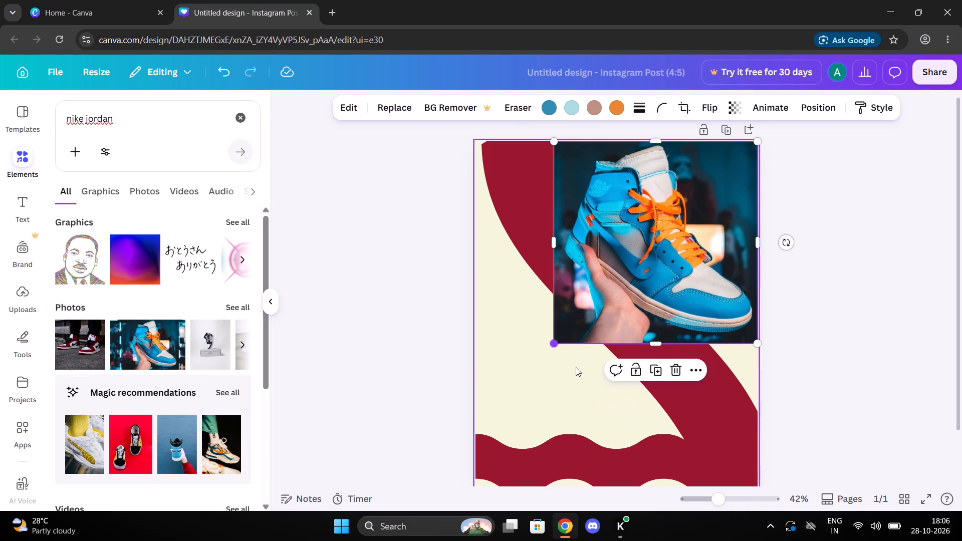
{"action": "left_click", "coordinate": [821, 160]}
Add a solid black border with stroke weight 1 to the sneaker photo.
{"action": "left_click", "coordinate": [668, 226]}
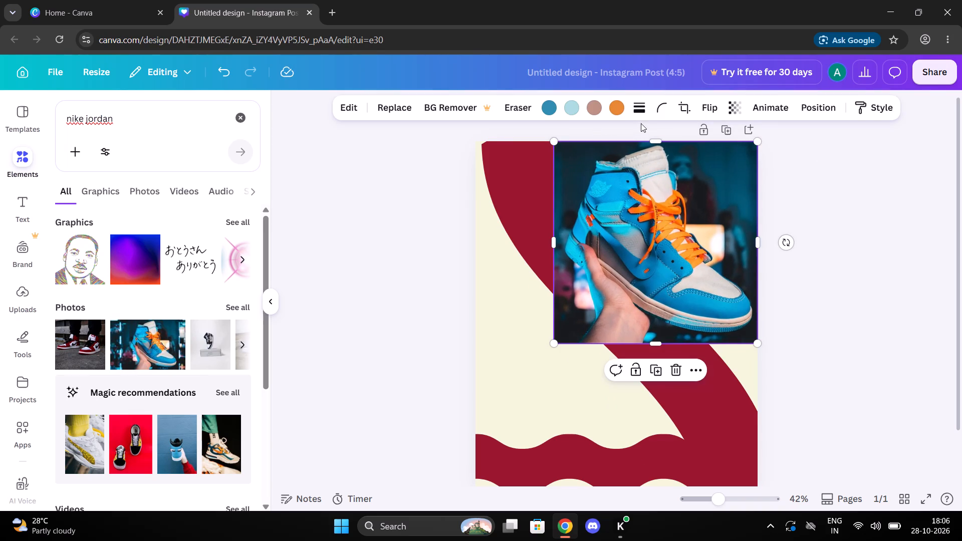
{"action": "left_click", "coordinate": [641, 113]}
{"action": "triple_click", "coordinate": [556, 199]}
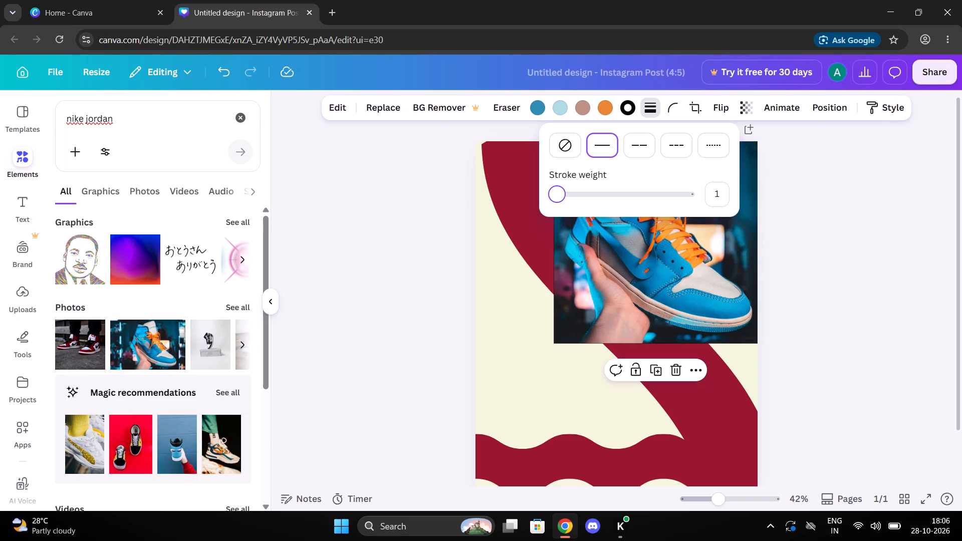
{"action": "double_click", "coordinate": [556, 199]}
{"action": "double_click", "coordinate": [407, 267]}
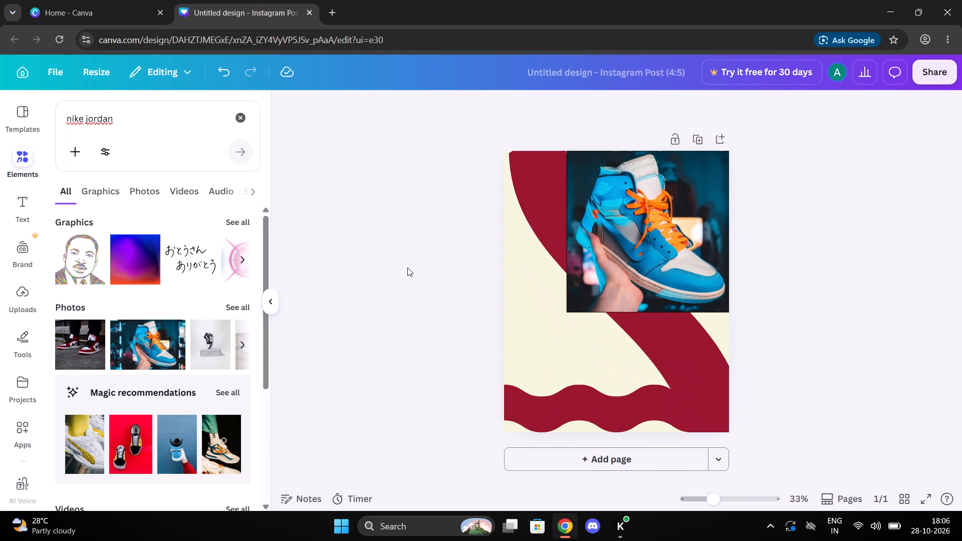
Replace the previous elements search with a search for "barcode".
{"action": "left_click", "coordinate": [236, 116]}
{"action": "left_click", "coordinate": [175, 124]}
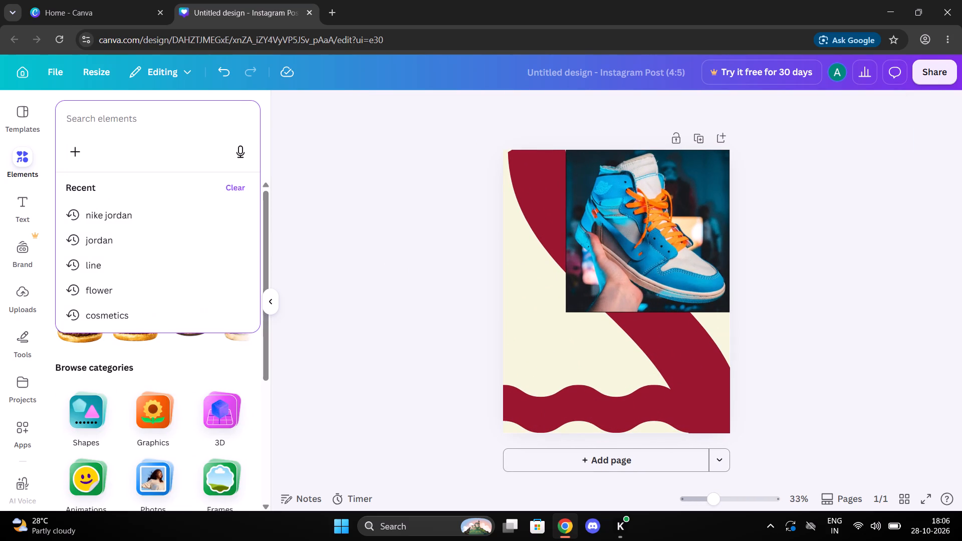
{"action": "type", "text": "barcode"}
{"action": "key", "text": "Return"}
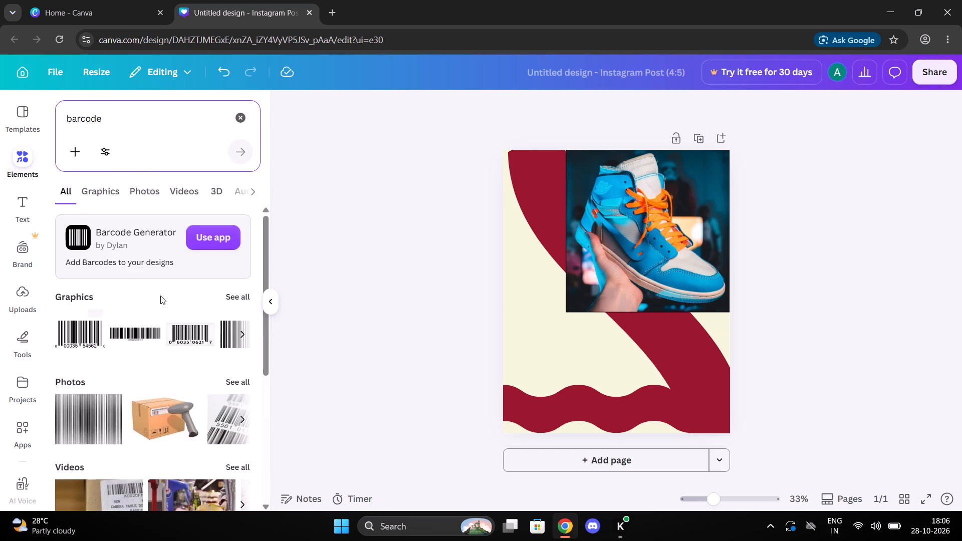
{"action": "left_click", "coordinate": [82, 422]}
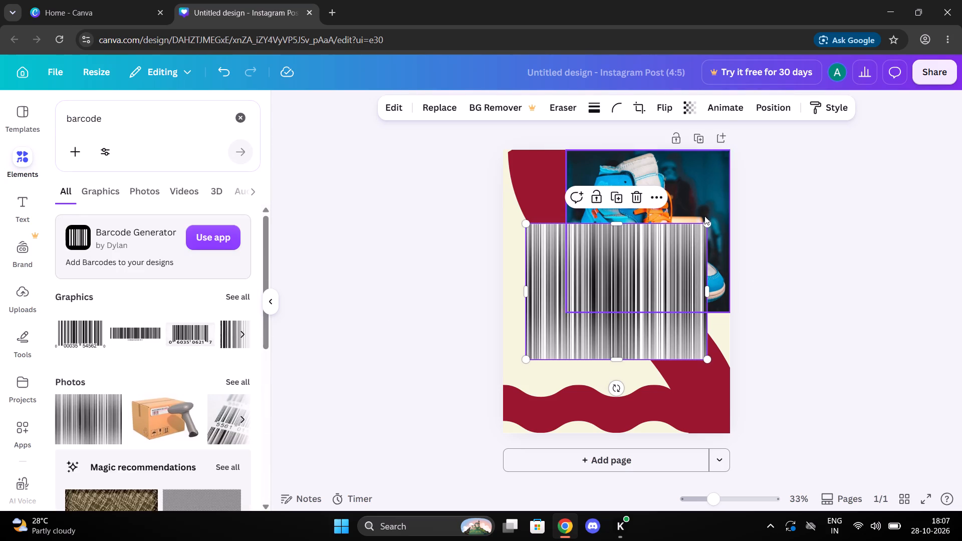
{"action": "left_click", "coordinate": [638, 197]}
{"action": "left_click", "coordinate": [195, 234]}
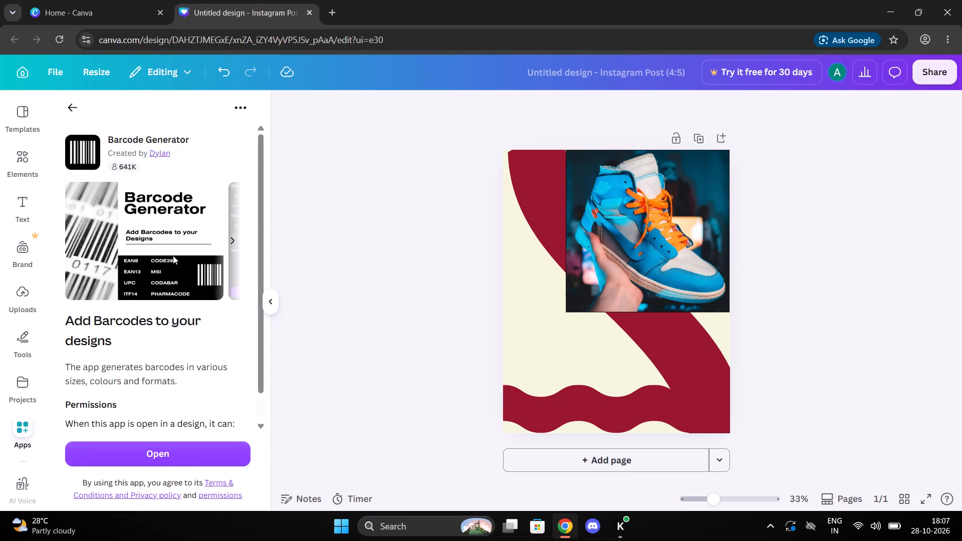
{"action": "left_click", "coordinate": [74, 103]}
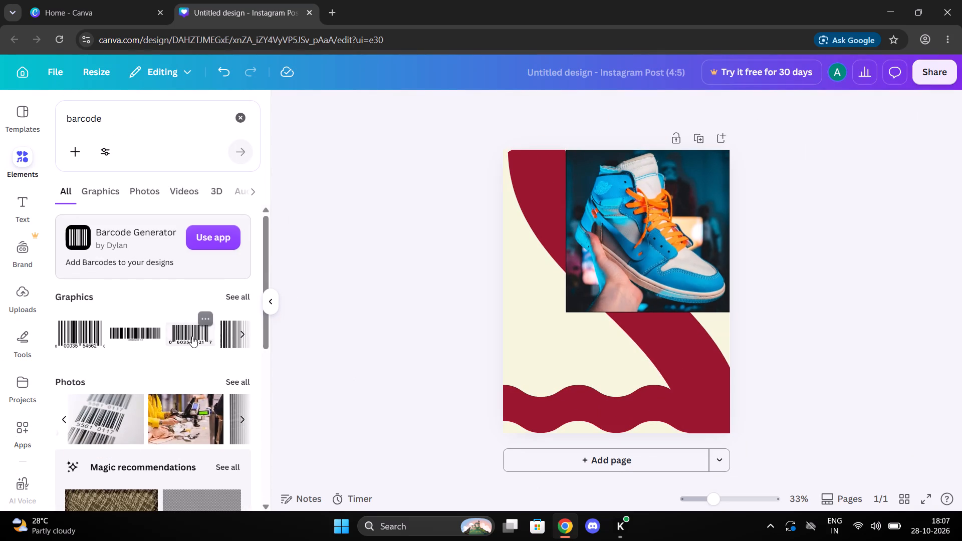
Add the plain black barcode graphic without digits to the page.
{"action": "left_click", "coordinate": [154, 338]}
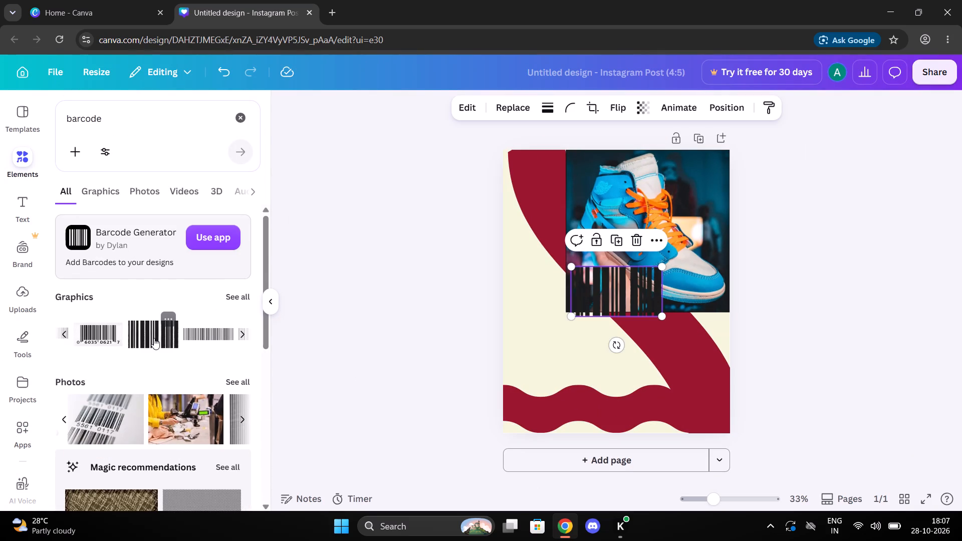
Shrink the barcode to about 20% of the page width and place it on the wavy red band near the page's bottom-left corner.
{"action": "left_click_drag", "start_coordinate": [629, 301], "coordinate": [571, 357]}
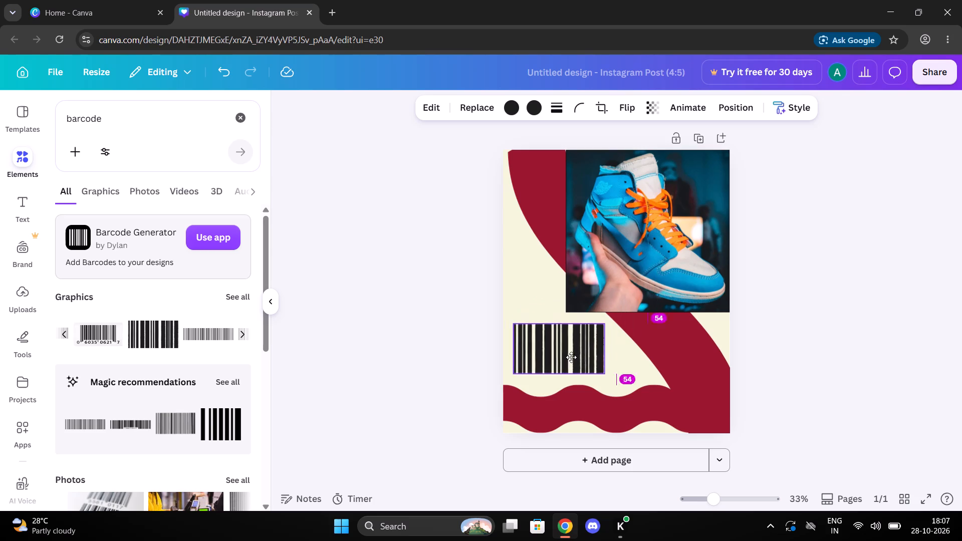
{"action": "left_click_drag", "start_coordinate": [571, 357], "coordinate": [567, 371]}
{"action": "left_click_drag", "start_coordinate": [599, 333], "coordinate": [568, 366]}
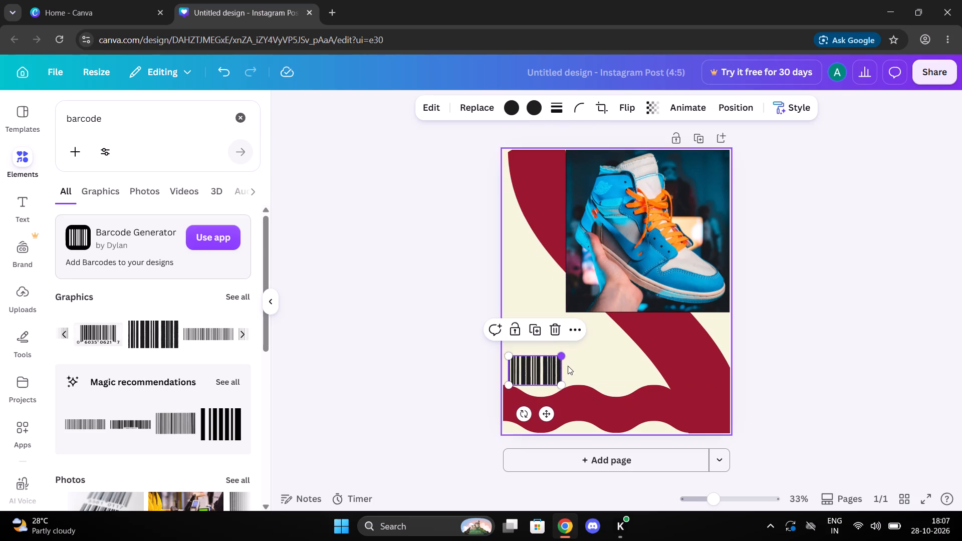
{"action": "left_click_drag", "start_coordinate": [540, 372], "coordinate": [543, 417]}
{"action": "left_click_drag", "start_coordinate": [533, 402], "coordinate": [518, 411]}
{"action": "left_click_drag", "start_coordinate": [490, 429], "coordinate": [502, 414]}
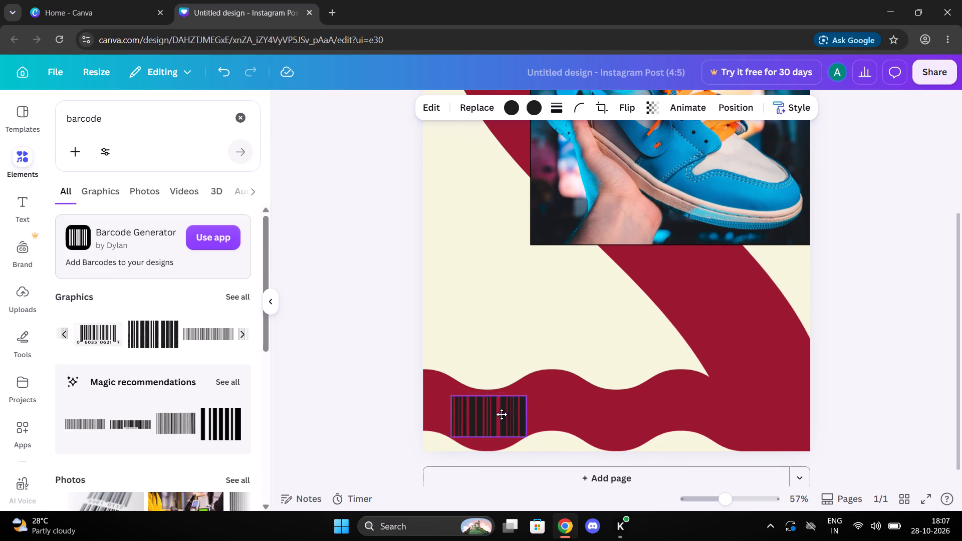
{"action": "left_click_drag", "start_coordinate": [502, 414], "coordinate": [500, 410]}
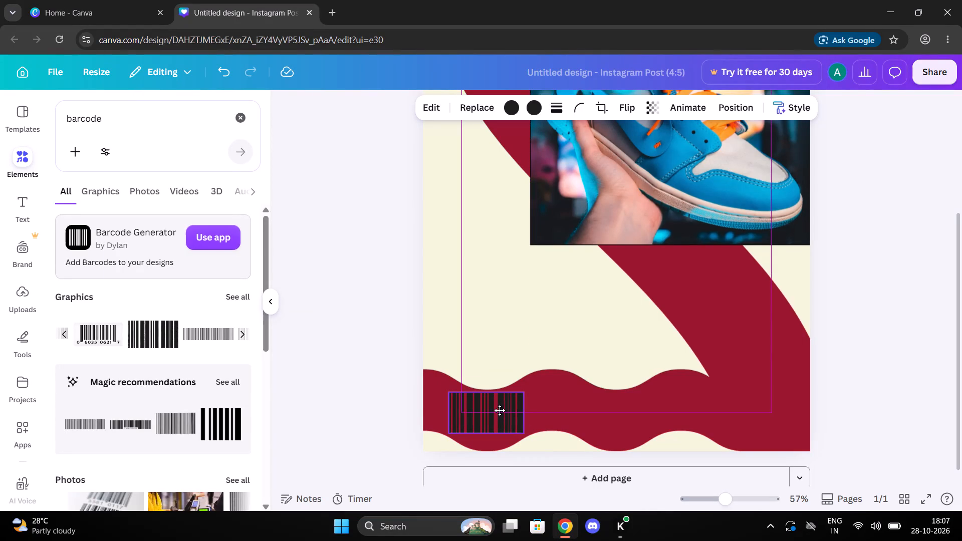
{"action": "left_click_drag", "start_coordinate": [500, 410], "coordinate": [502, 410]}
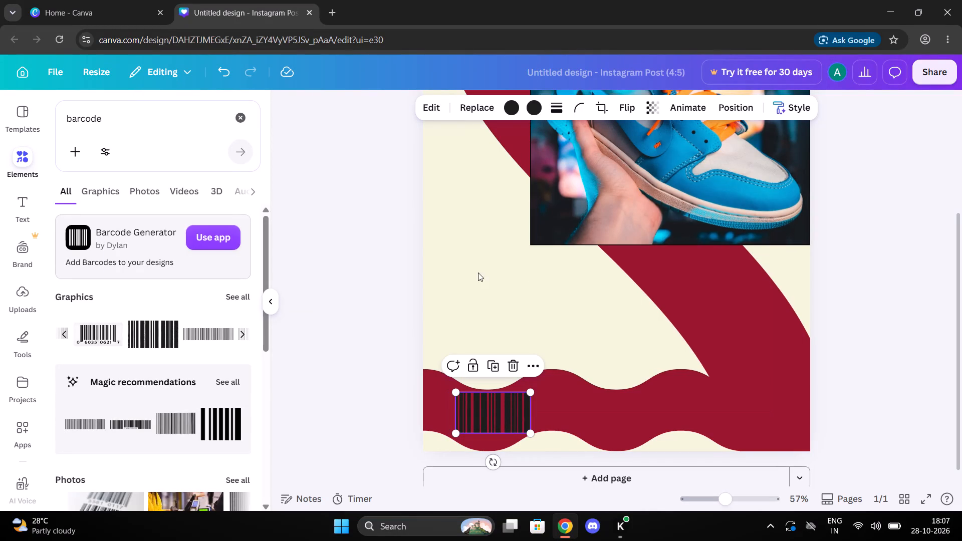
Recolour the barcode's main bars from the first of its two graphic colours to pure black, #000000.
{"action": "left_click", "coordinate": [511, 106]}
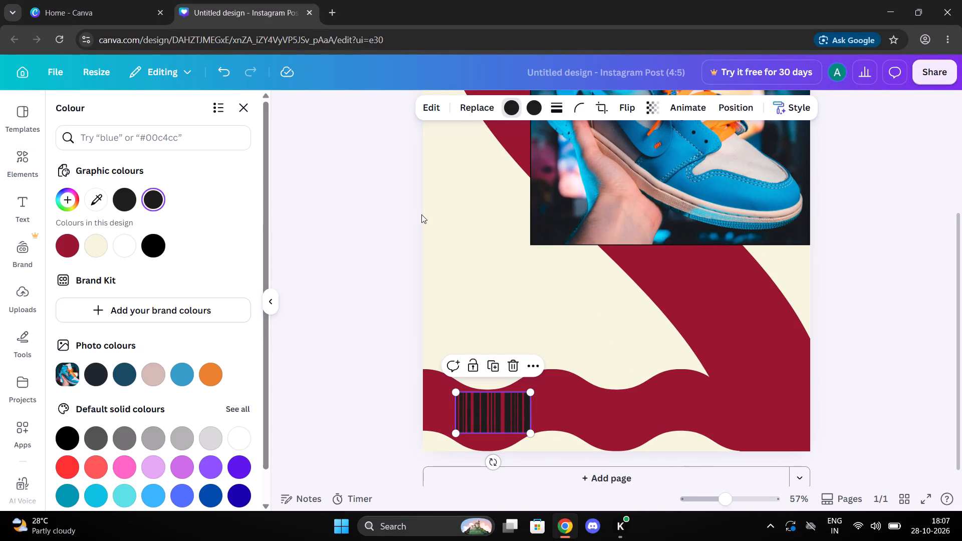
{"action": "left_click", "coordinate": [154, 195]}
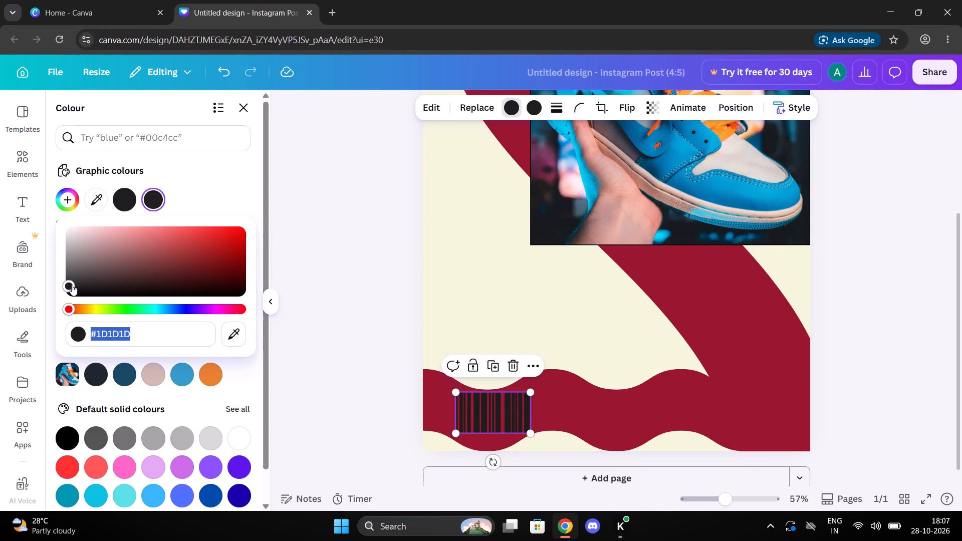
{"action": "left_click_drag", "start_coordinate": [66, 286], "coordinate": [62, 184]}
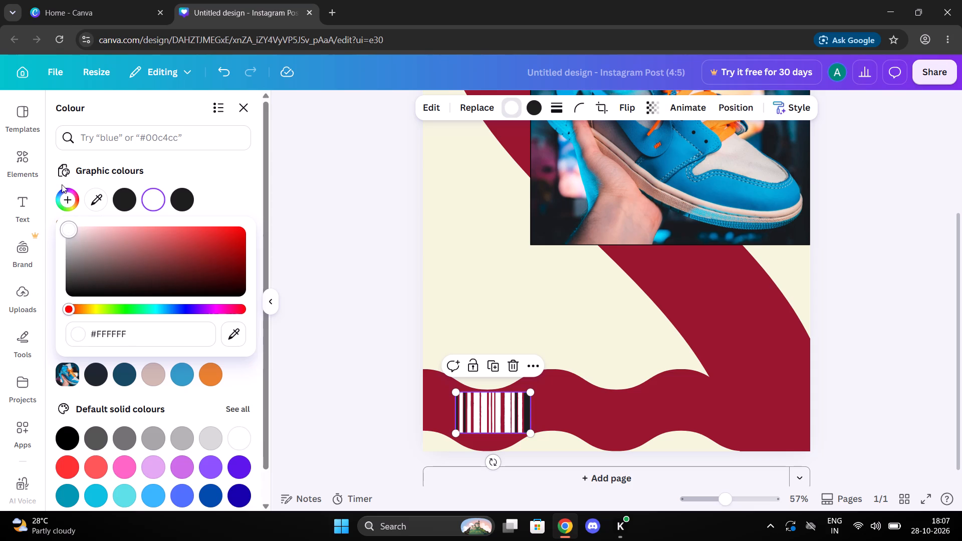
{"action": "left_click_drag", "start_coordinate": [62, 184], "coordinate": [26, 399]}
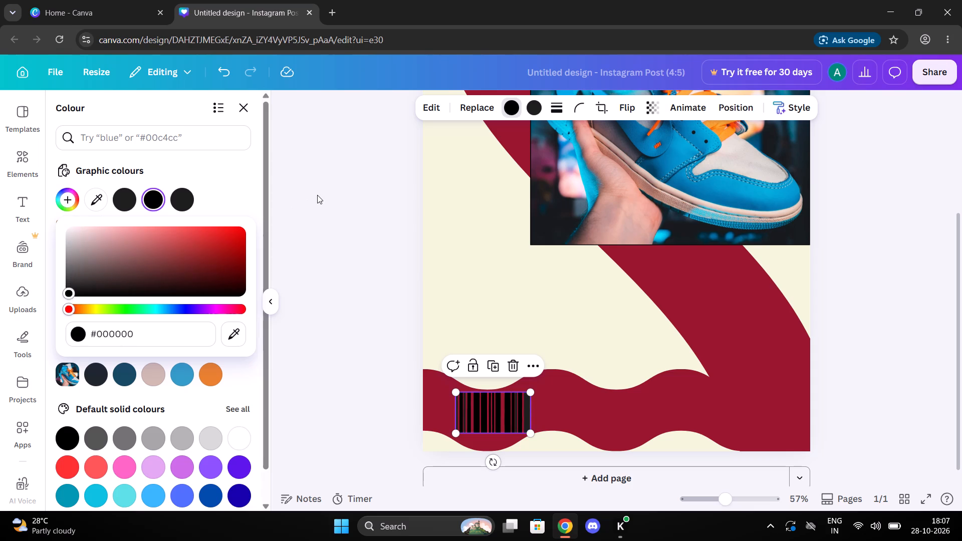
{"action": "double_click", "coordinate": [320, 195]}
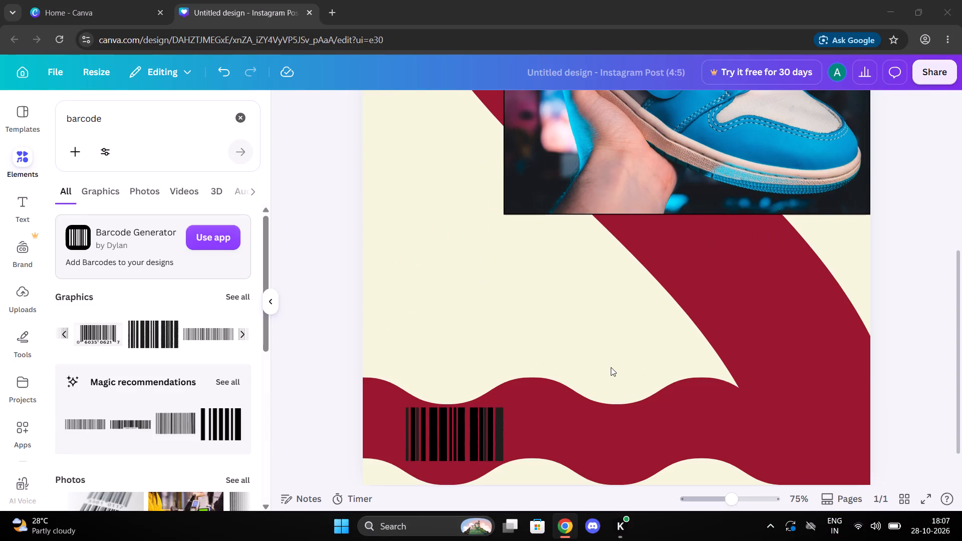
Reduce the barcode to about 16% of the page width and position it closer to the wavy band's left end, vertically centred.
{"action": "left_click_drag", "start_coordinate": [475, 420], "coordinate": [439, 420]}
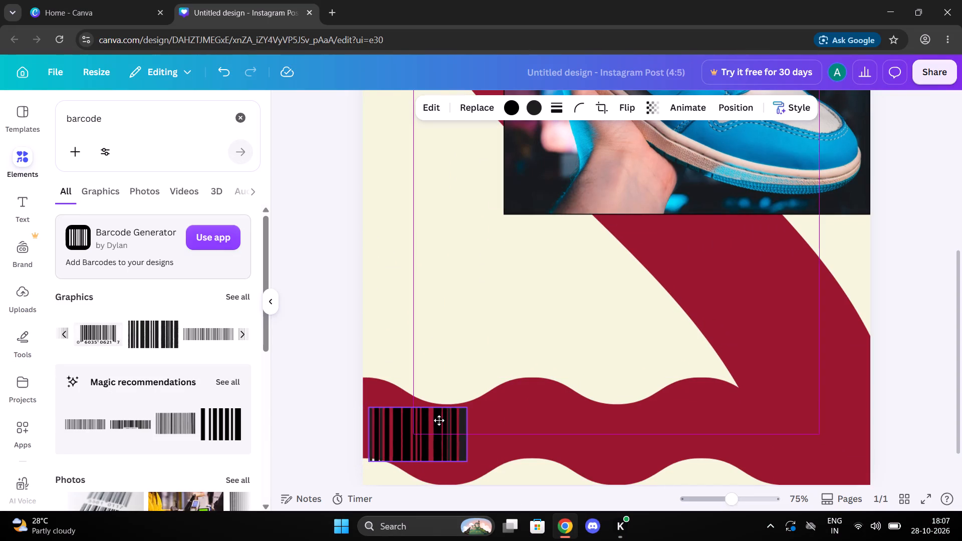
{"action": "left_click_drag", "start_coordinate": [439, 420], "coordinate": [457, 419]}
{"action": "left_click_drag", "start_coordinate": [487, 404], "coordinate": [471, 414]}
{"action": "left_click_drag", "start_coordinate": [428, 434], "coordinate": [431, 434]}
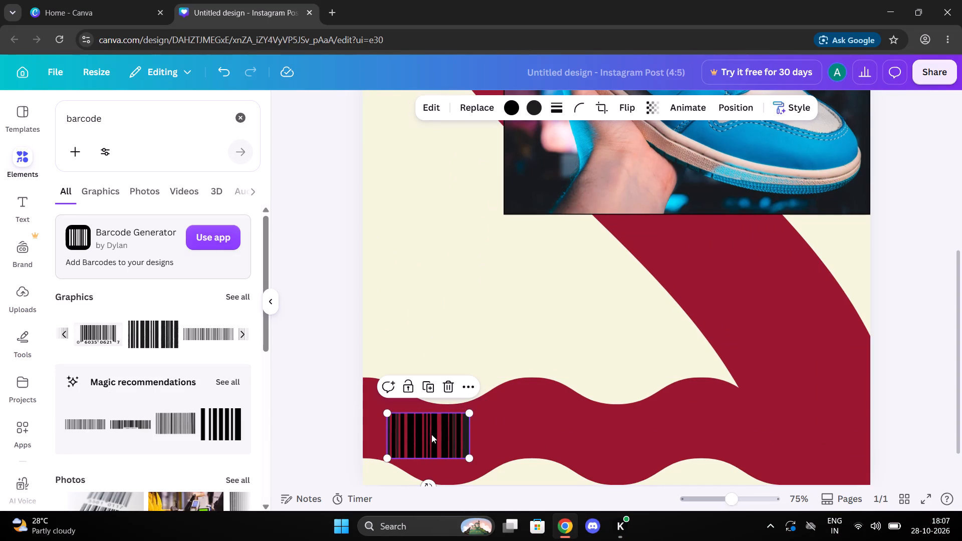
{"action": "left_click_drag", "start_coordinate": [431, 434], "coordinate": [422, 430]}
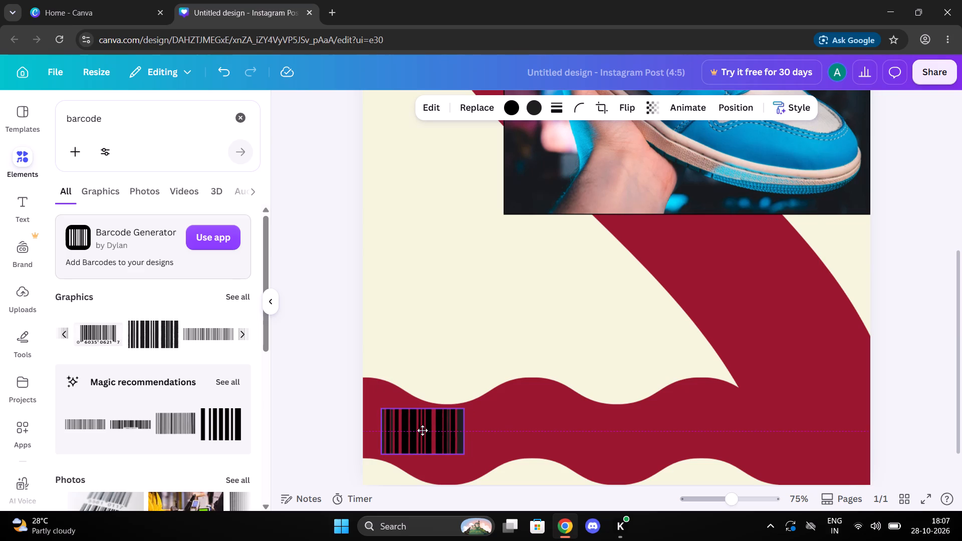
{"action": "left_click_drag", "start_coordinate": [422, 430], "coordinate": [423, 430]}
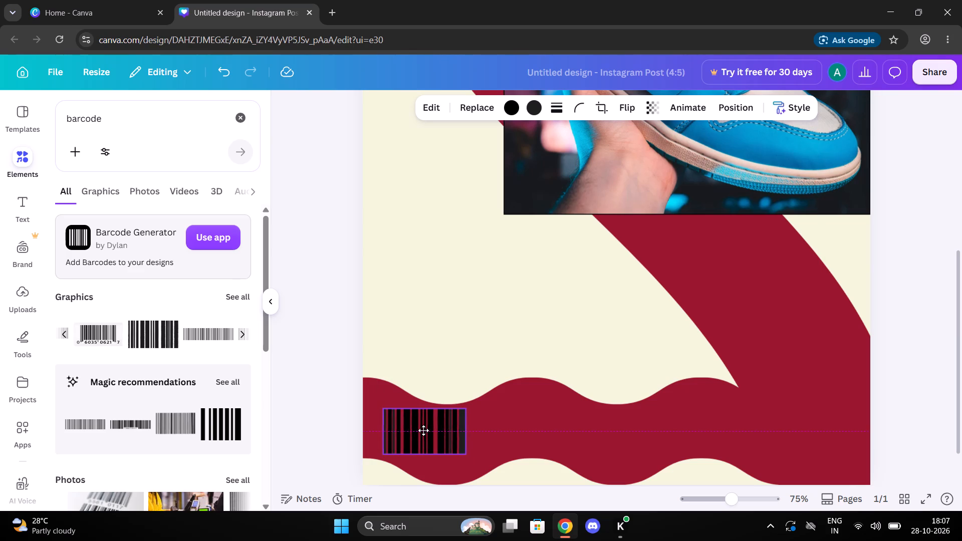
{"action": "left_click_drag", "start_coordinate": [423, 430], "coordinate": [419, 430]}
{"action": "left_click", "coordinate": [313, 402]}
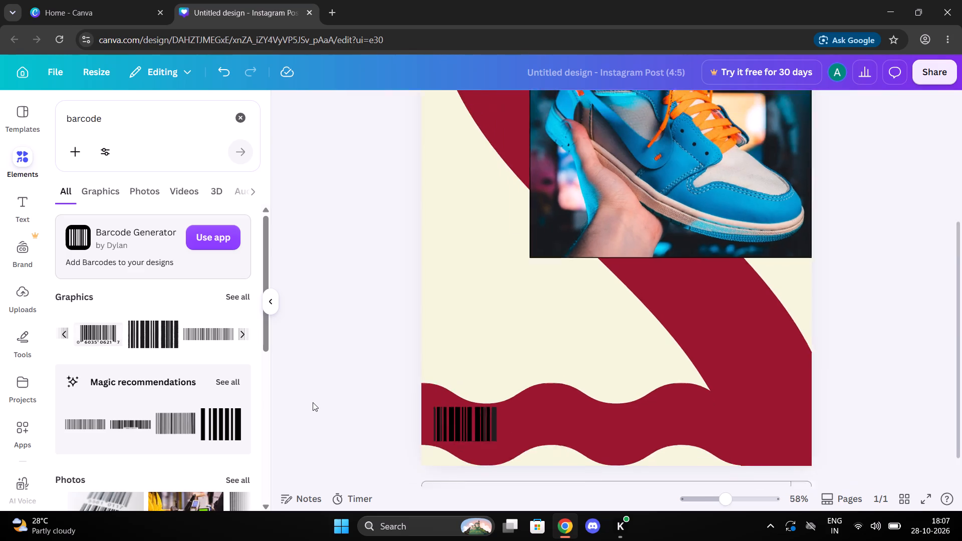
{"action": "scroll", "coordinate": [313, 402], "scroll_direction": "up", "scroll_amount": 1}
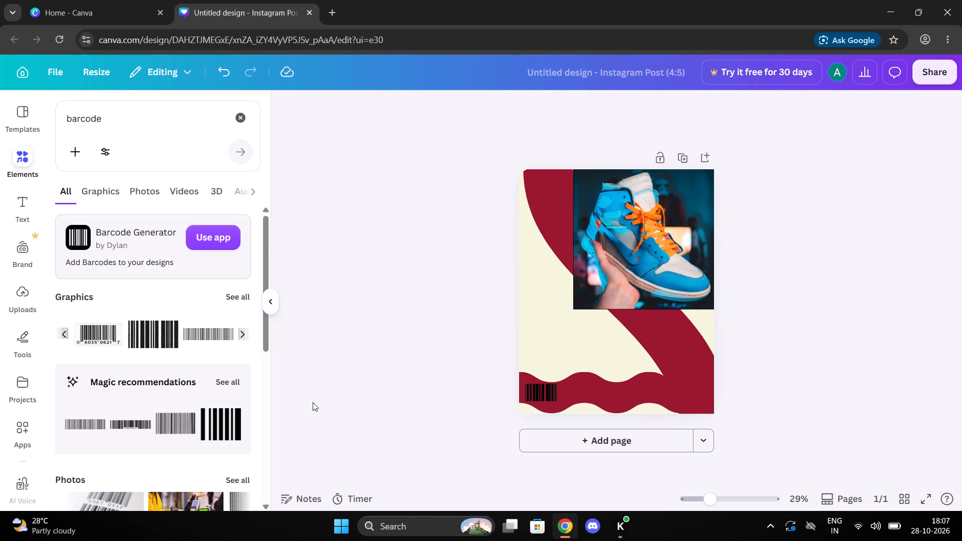
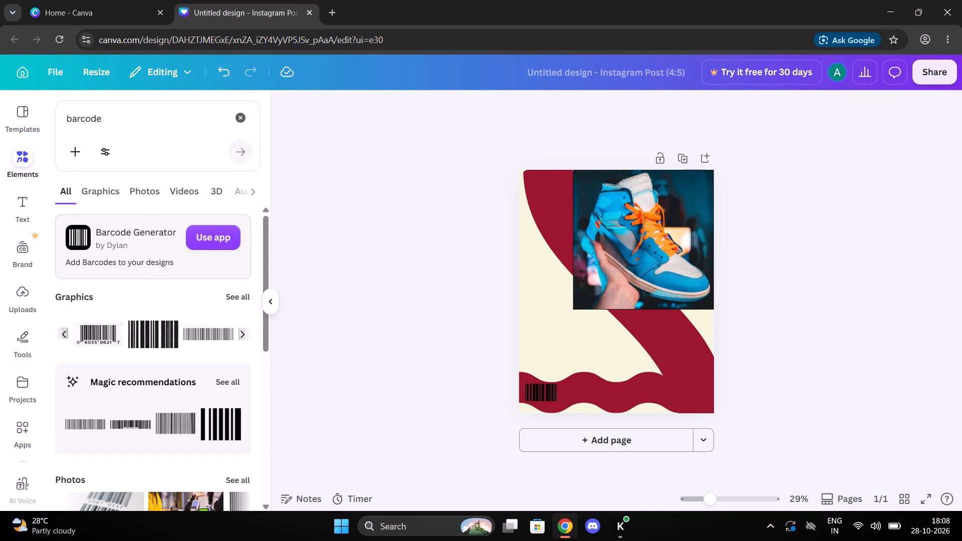
Add a text box reading "Customize your shoe" on two lines at font size 89.9.
{"action": "left_click", "coordinate": [235, 115]}
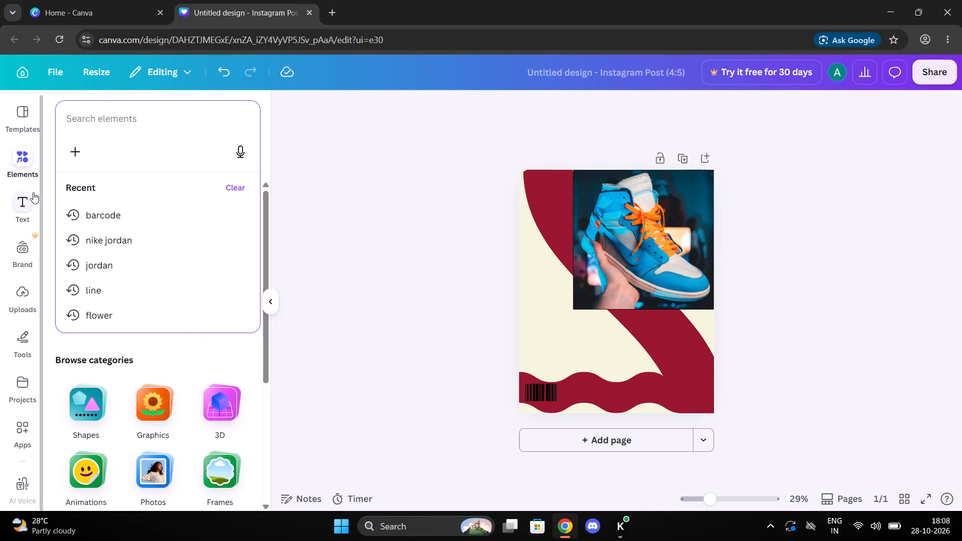
{"action": "left_click", "coordinate": [26, 206]}
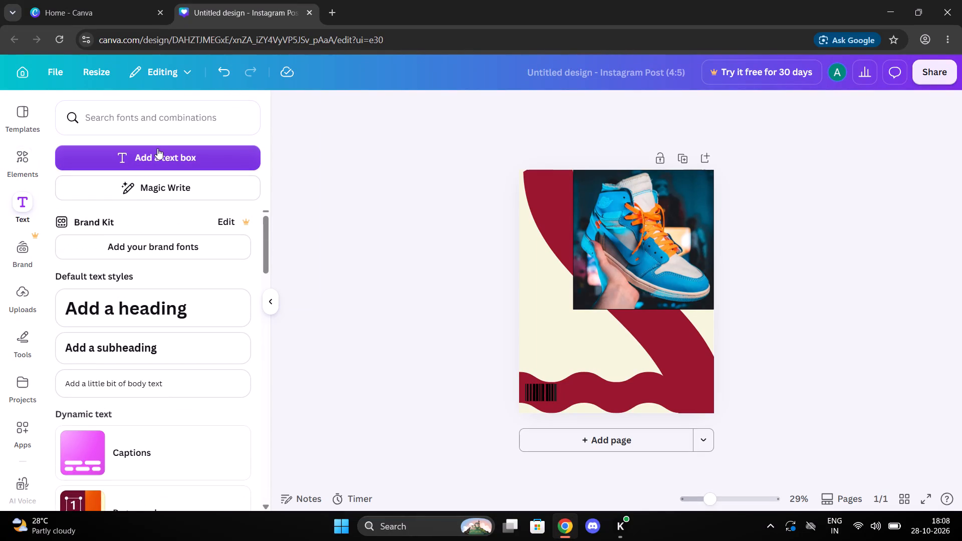
{"action": "left_click", "coordinate": [157, 148]}
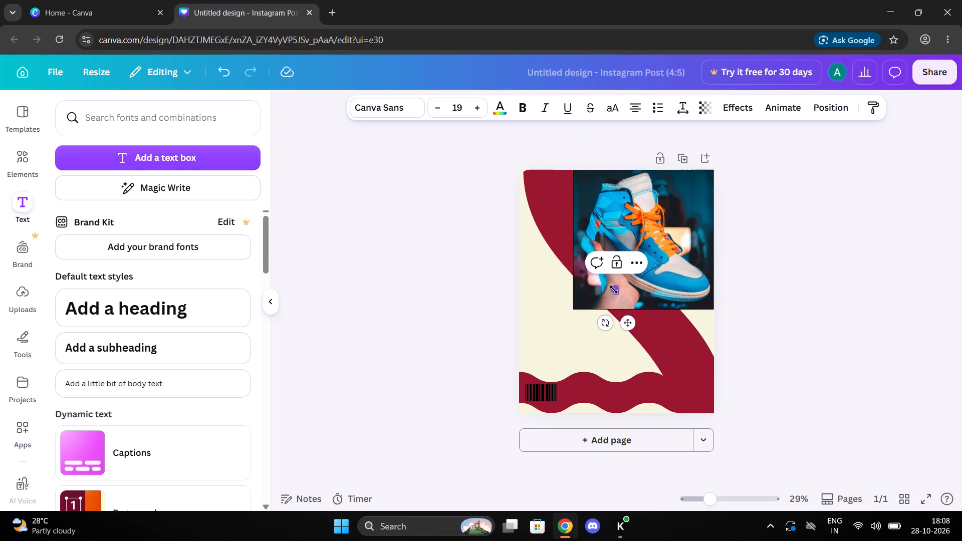
{"action": "left_click_drag", "start_coordinate": [612, 290], "coordinate": [536, 263]}
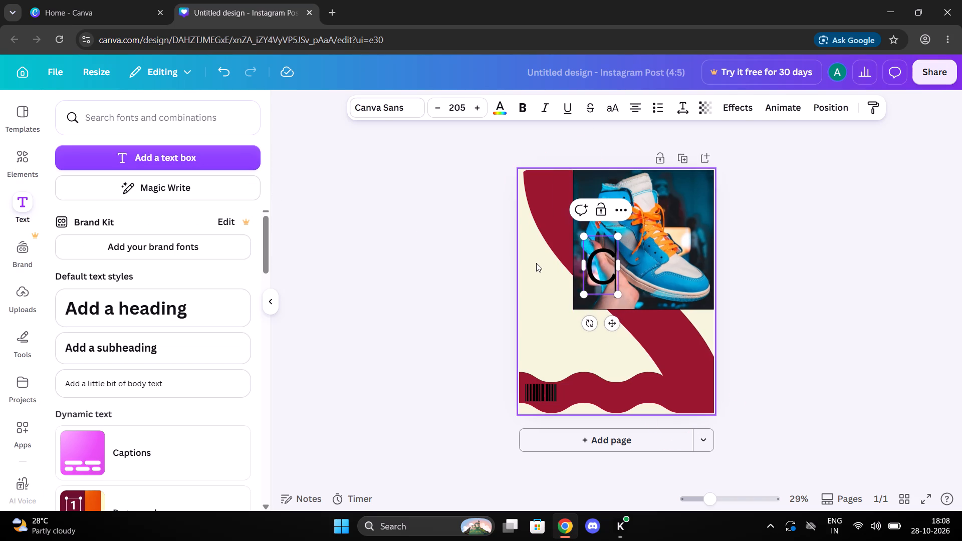
{"action": "key", "text": "u"}
{"action": "type", "text": "stomize"}
{"action": "key", "text": "space"}
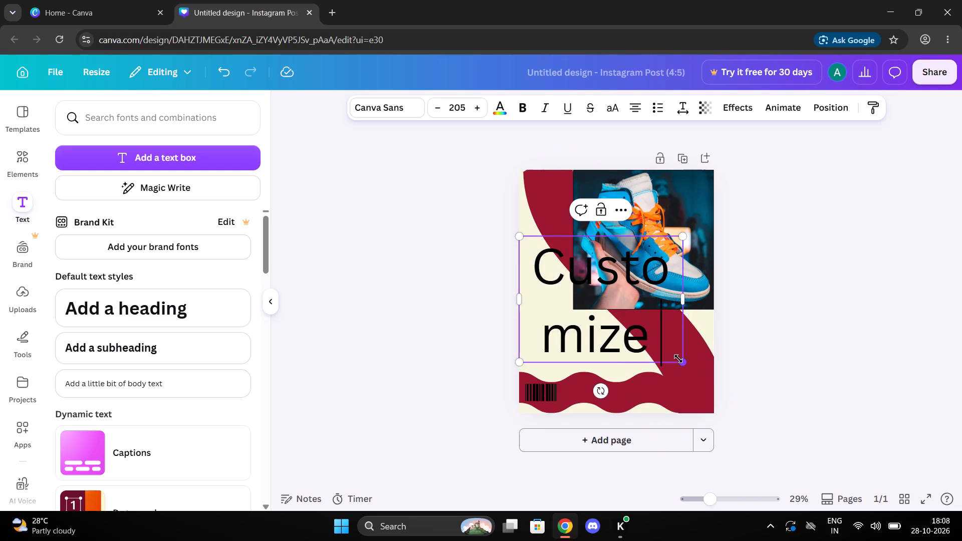
{"action": "left_click_drag", "start_coordinate": [682, 362], "coordinate": [589, 293]}
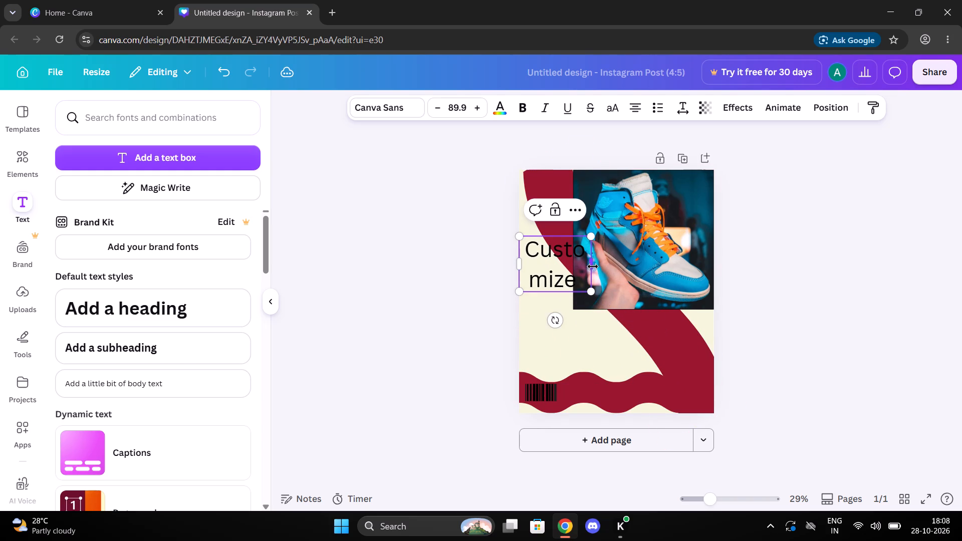
{"action": "left_click_drag", "start_coordinate": [593, 264], "coordinate": [654, 258]}
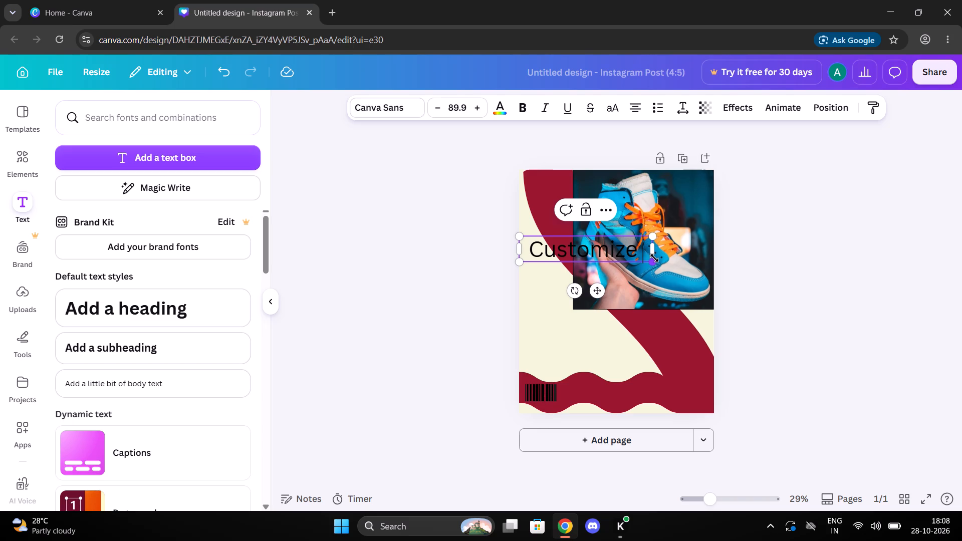
{"action": "type", "text": "you"}
{"action": "type", "text": "r"}
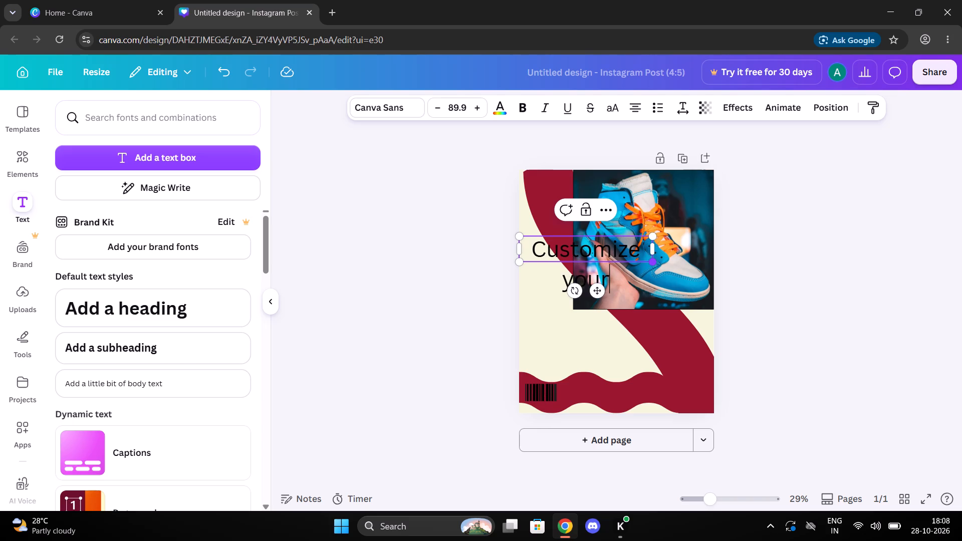
{"action": "key", "text": "space"}
{"action": "type", "text": "shoe"}
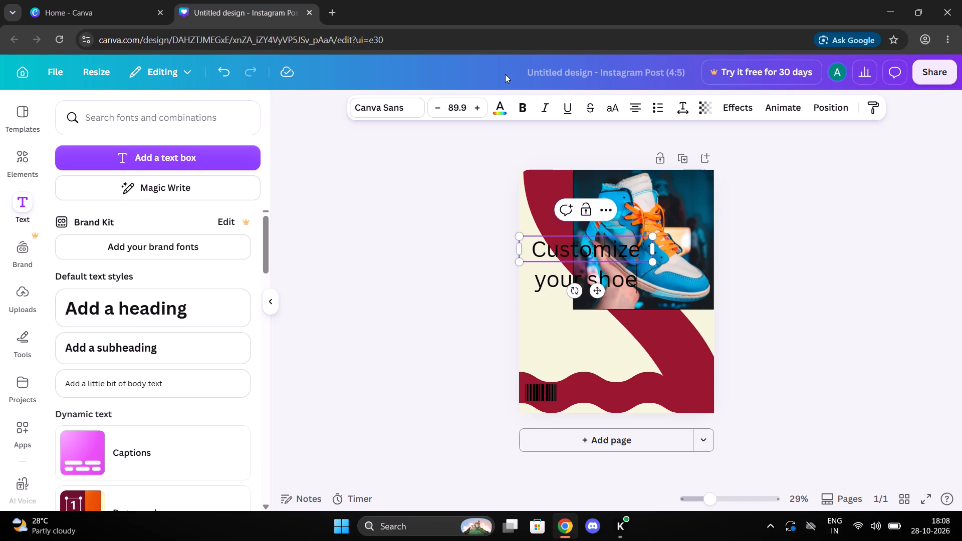
Colour the whole "Customize your shoe" text with the light blue from the photo colours.
{"action": "left_click", "coordinate": [496, 103]}
{"action": "left_click", "coordinate": [93, 250]}
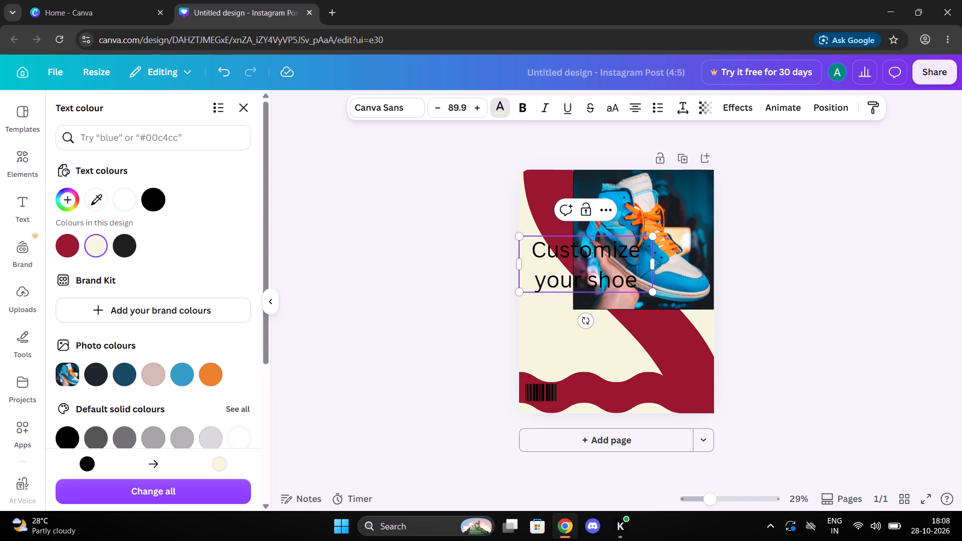
{"action": "triple_click", "coordinate": [546, 263]}
{"action": "left_click", "coordinate": [546, 263]}
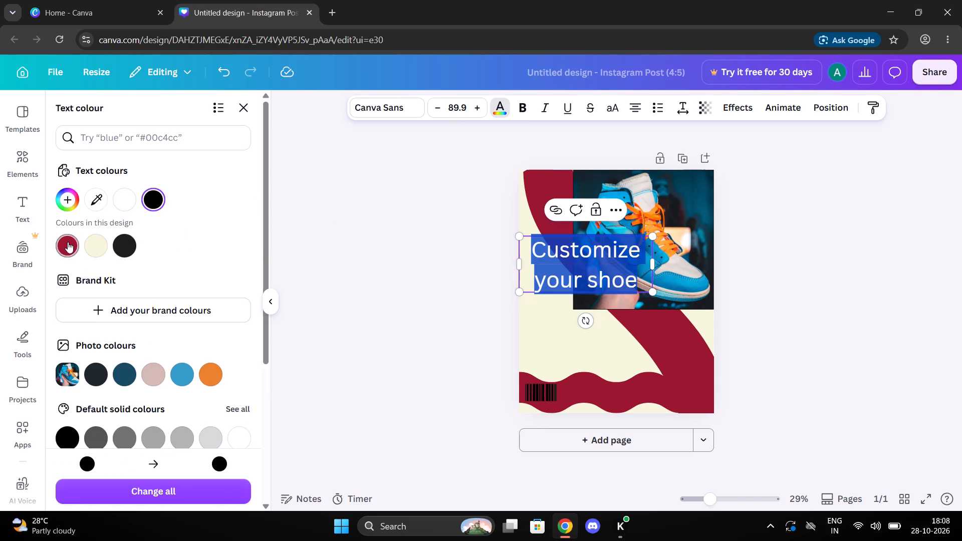
{"action": "left_click", "coordinate": [68, 243]}
{"action": "left_click", "coordinate": [101, 244]}
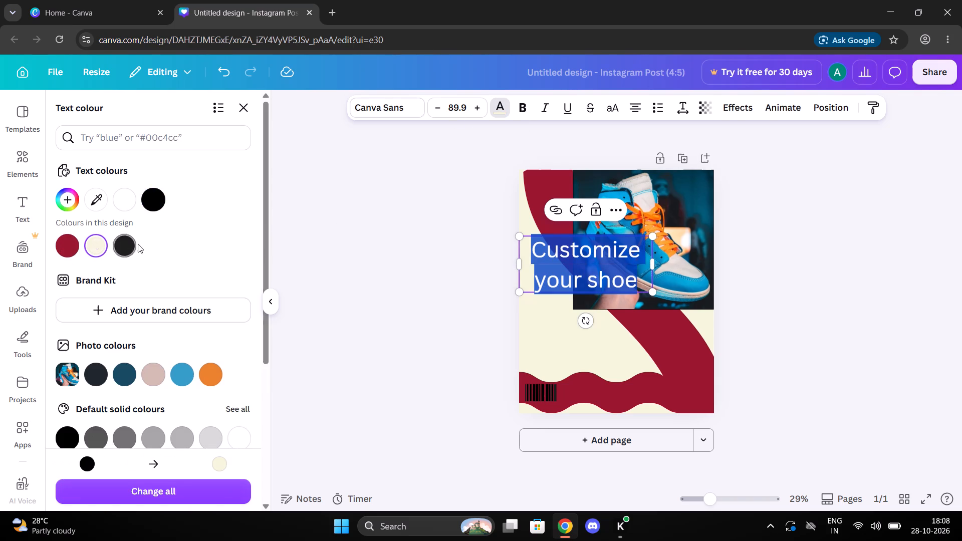
{"action": "left_click", "coordinate": [180, 379]}
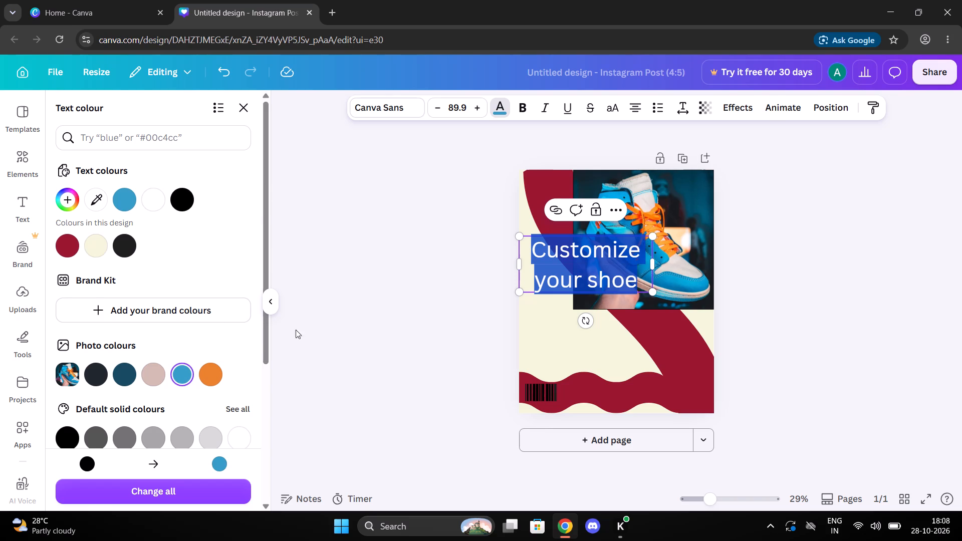
{"action": "left_click", "coordinate": [313, 327]}
{"action": "left_click", "coordinate": [314, 327]}
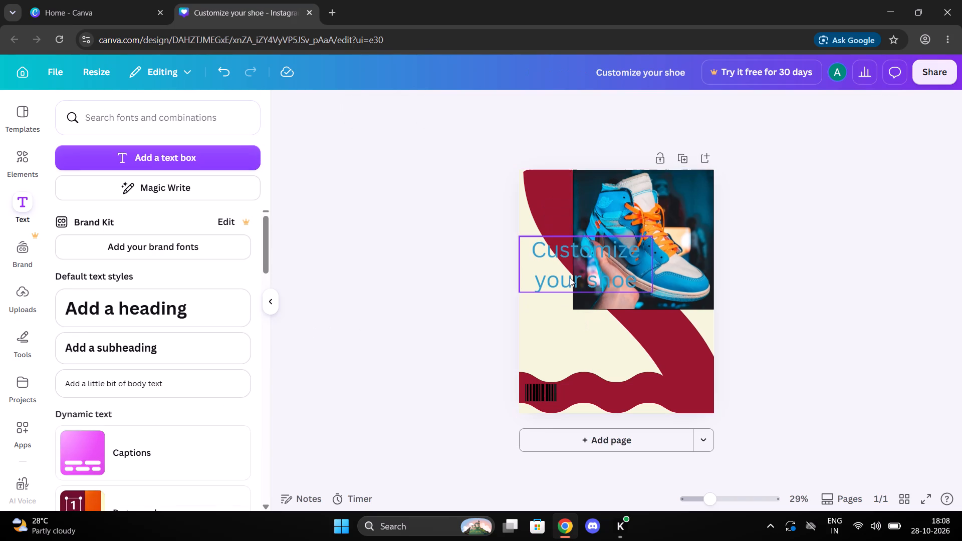
Move the "Customize your shoe" text directly below the sneaker photo, above the wavy burgundy band.
{"action": "left_click_drag", "start_coordinate": [570, 272], "coordinate": [599, 344]}
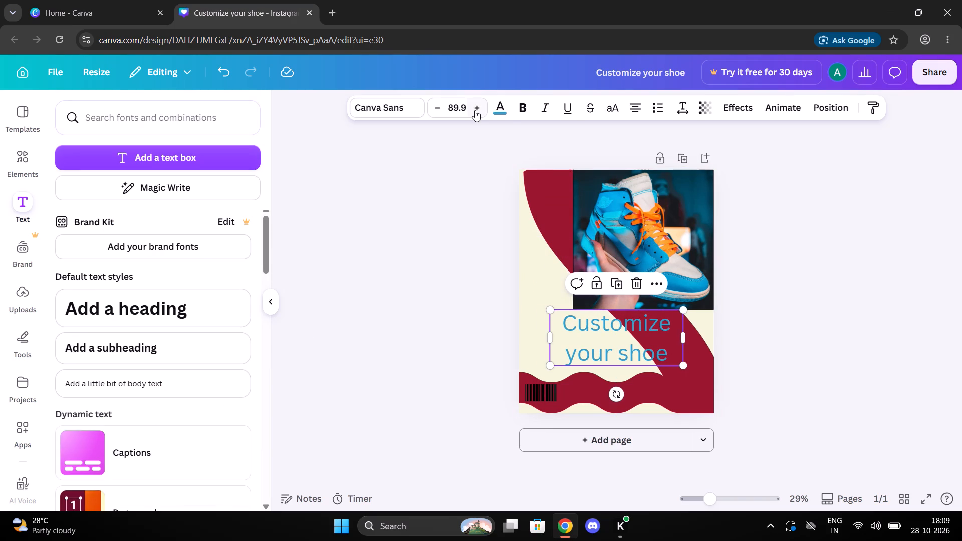
Try several fonts on the "Customize your shoe" text, including Open Sauce and Anton, and settle on Curve Retro.
{"action": "left_click", "coordinate": [402, 103]}
{"action": "left_click", "coordinate": [160, 315]}
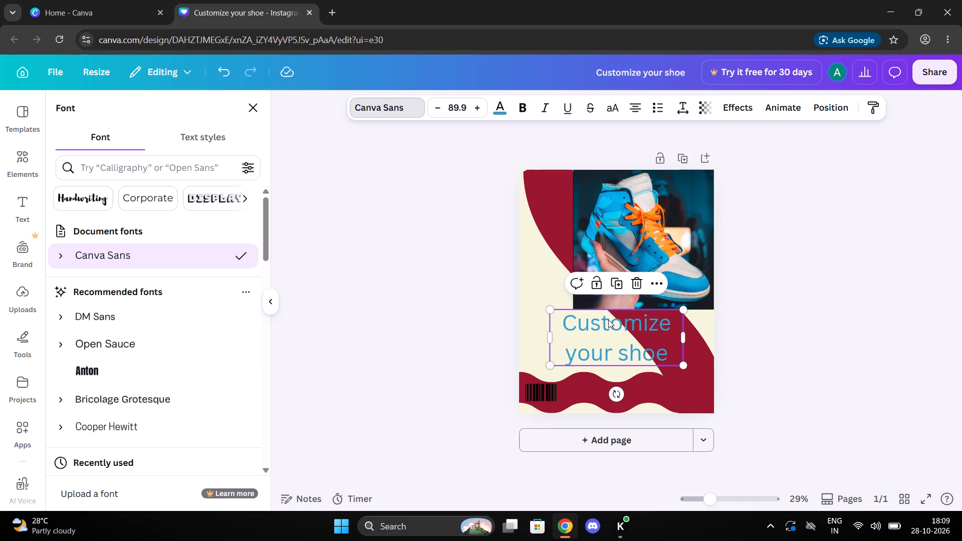
{"action": "left_click", "coordinate": [151, 337]}
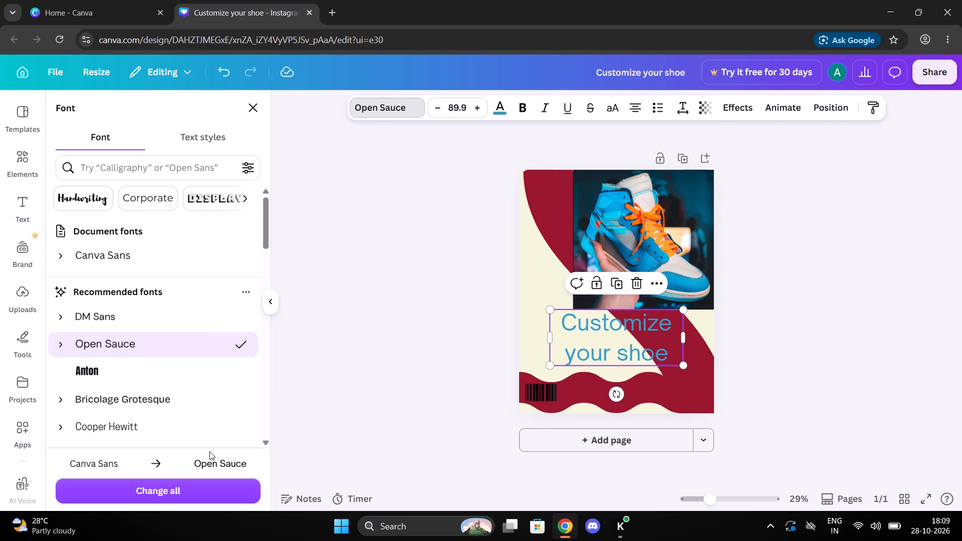
{"action": "left_click", "coordinate": [356, 329]}
{"action": "left_click", "coordinate": [355, 330]}
{"action": "left_click", "coordinate": [565, 363]}
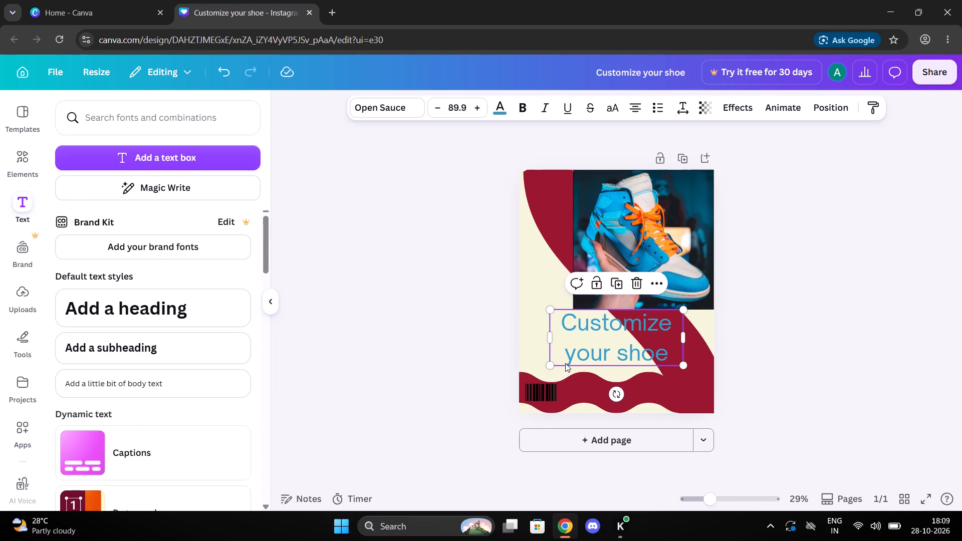
{"action": "left_click", "coordinate": [382, 101]}
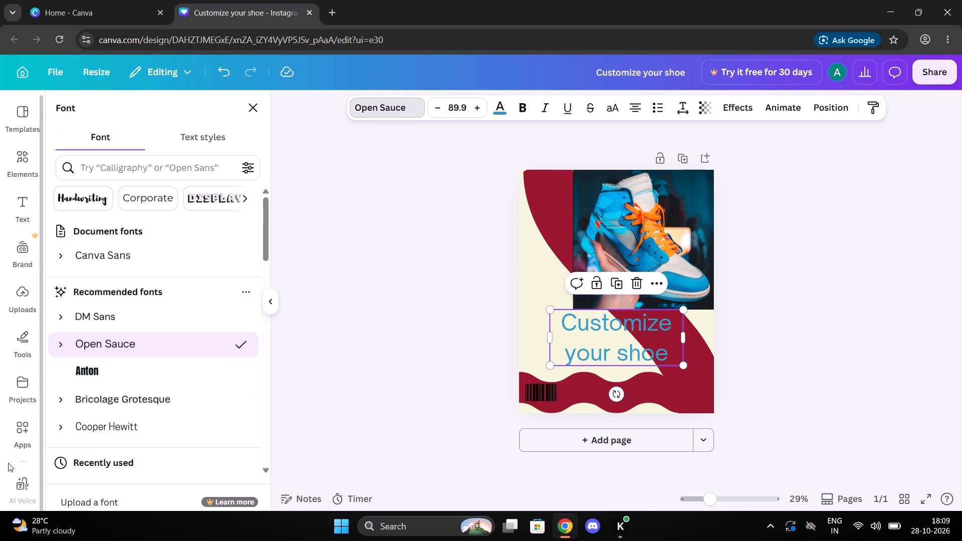
{"action": "left_click", "coordinate": [114, 374]}
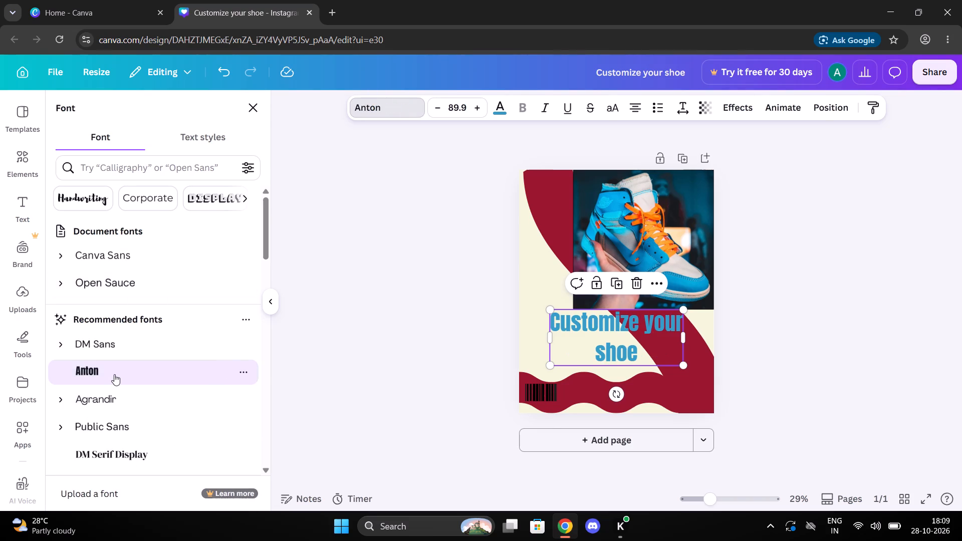
{"action": "left_click", "coordinate": [185, 352]}
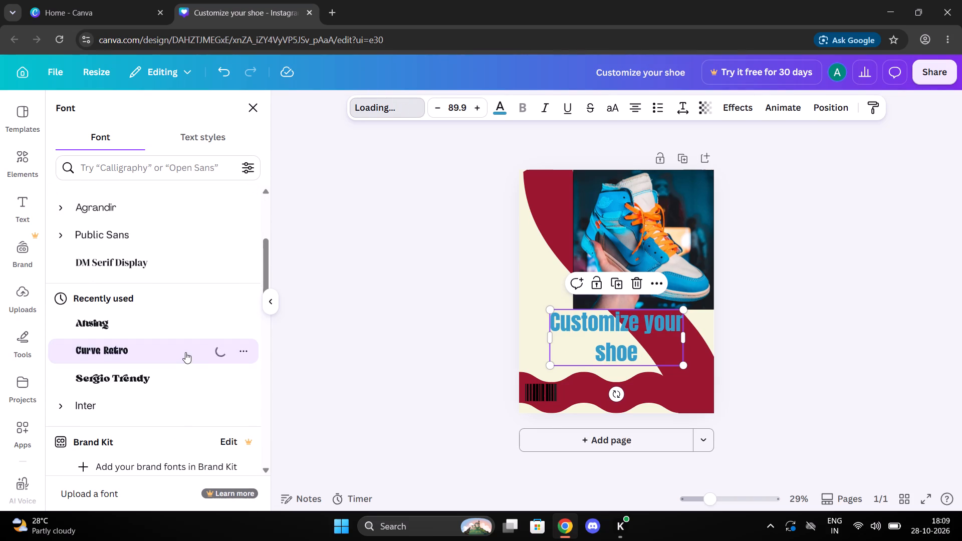
{"action": "left_click", "coordinate": [196, 376]}
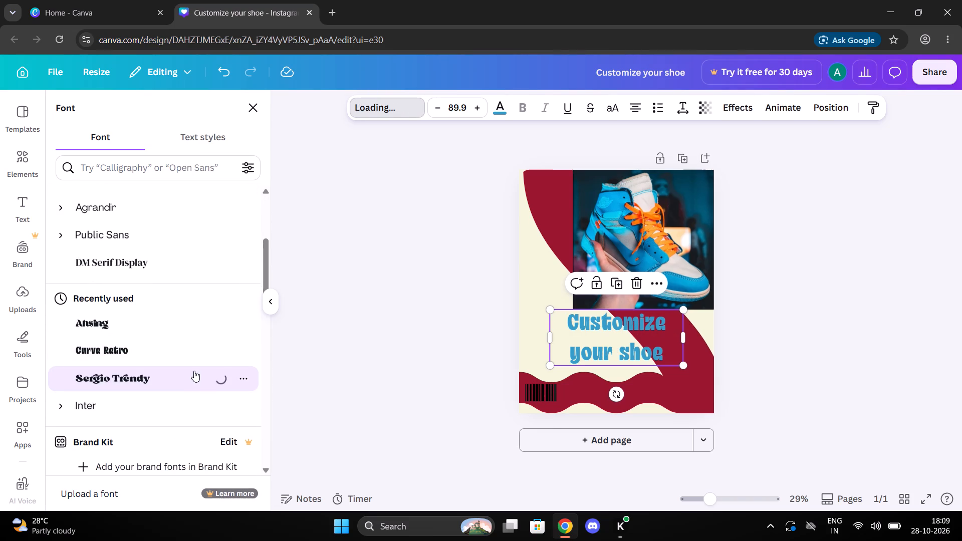
{"action": "left_click", "coordinate": [181, 357]}
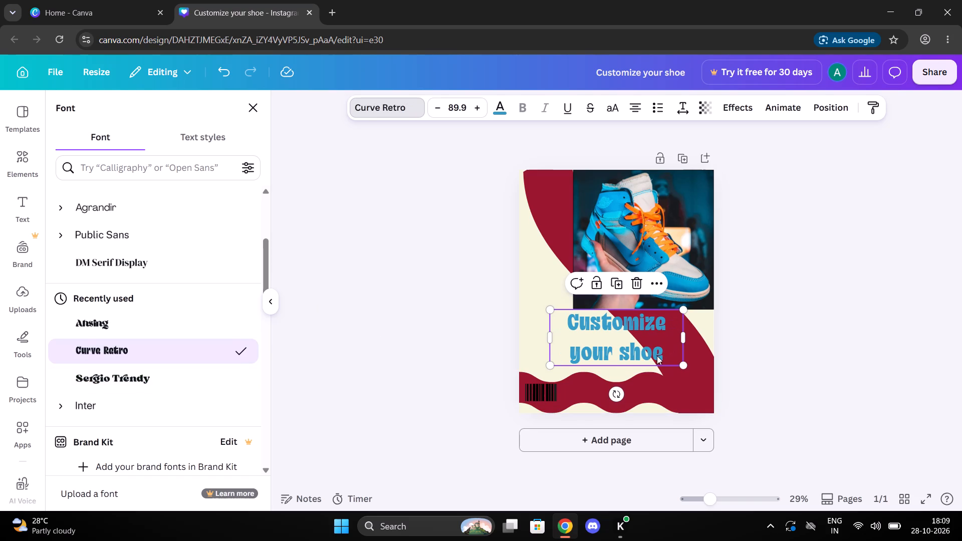
Shrink the headline to font size 71.4, fit its box to the words, and place it in the beige area above the barcode.
{"action": "left_click_drag", "start_coordinate": [657, 354], "coordinate": [626, 350]}
{"action": "scroll", "coordinate": [631, 344], "scroll_direction": "right", "scroll_amount": 1}
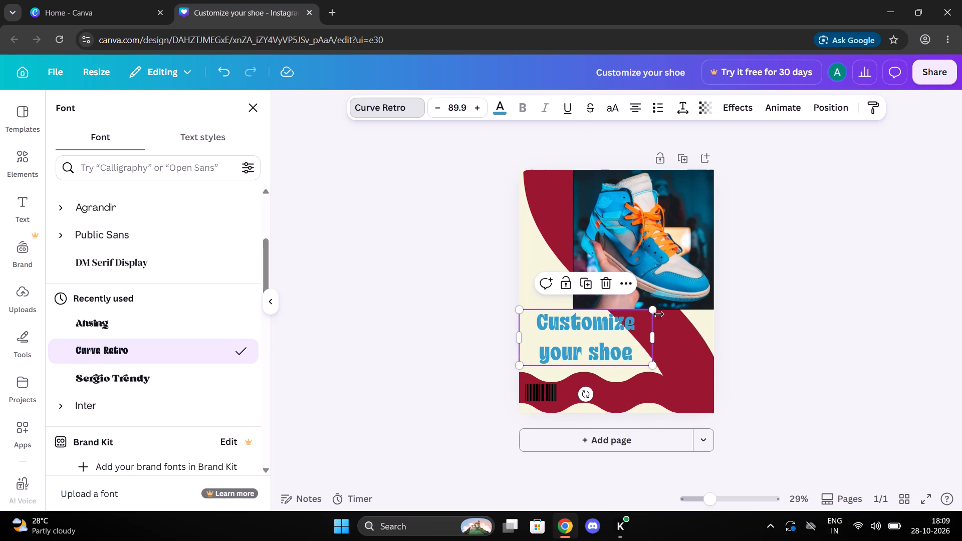
{"action": "left_click_drag", "start_coordinate": [650, 309], "coordinate": [634, 311]}
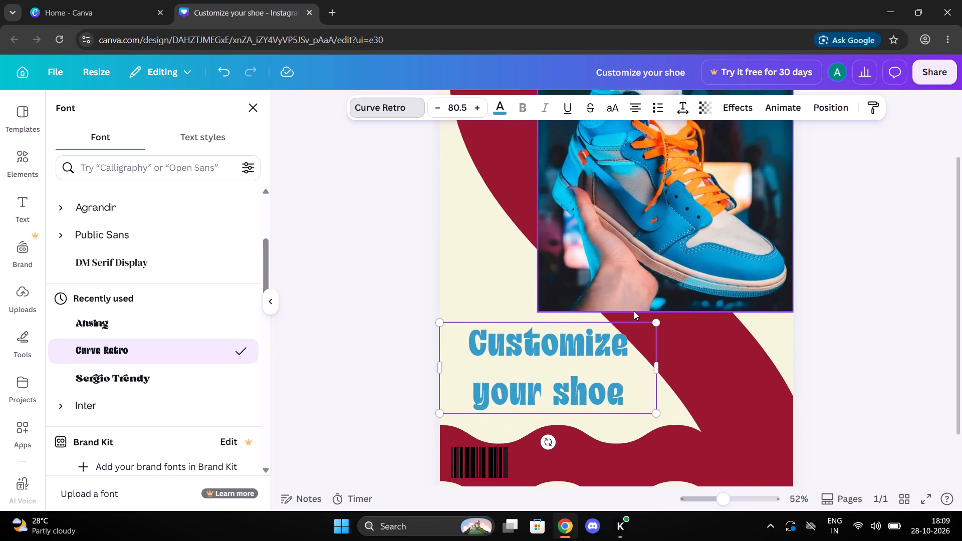
{"action": "scroll", "coordinate": [634, 311], "scroll_direction": "down", "scroll_amount": 1}
{"action": "left_click_drag", "start_coordinate": [681, 206], "coordinate": [627, 223]}
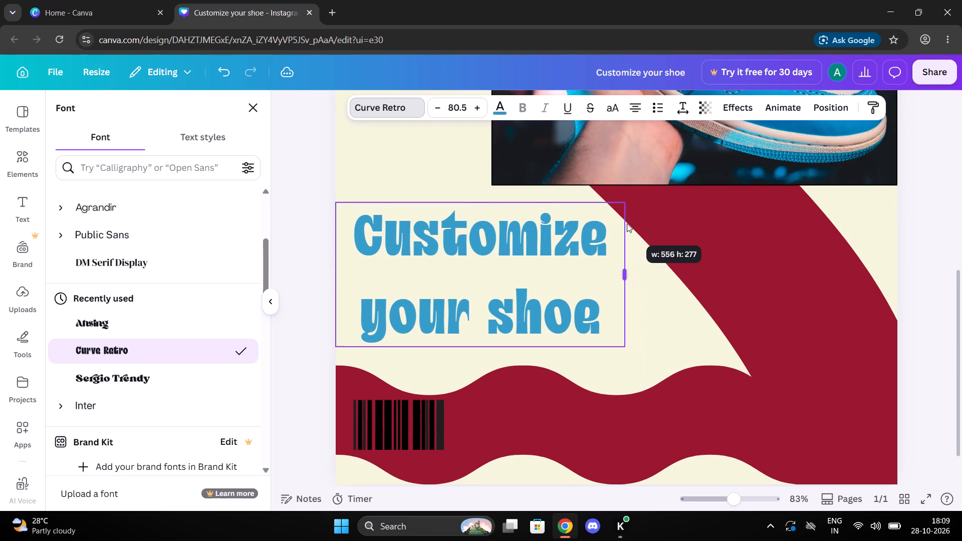
{"action": "left_click_drag", "start_coordinate": [627, 223], "coordinate": [598, 222]}
{"action": "left_click_drag", "start_coordinate": [517, 255], "coordinate": [529, 255]}
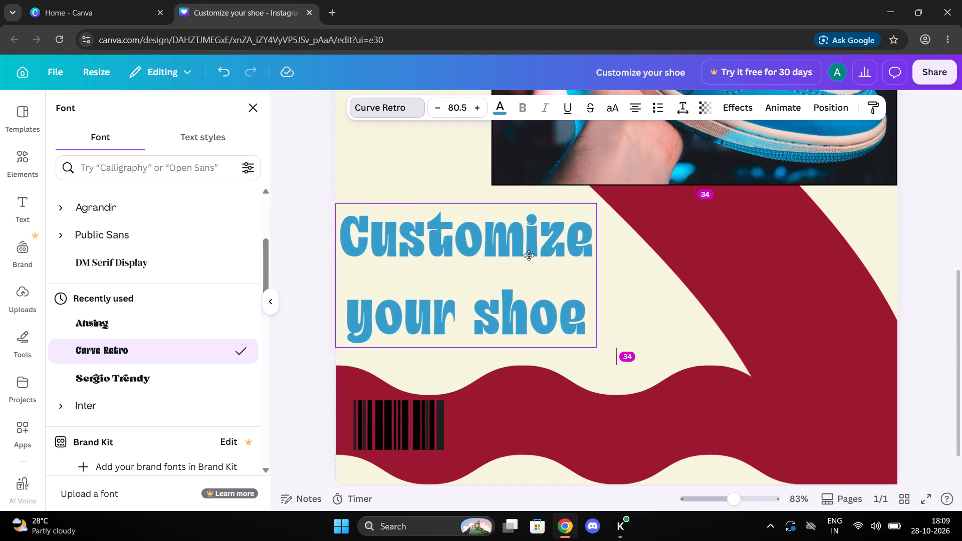
{"action": "left_click_drag", "start_coordinate": [529, 255], "coordinate": [540, 272]}
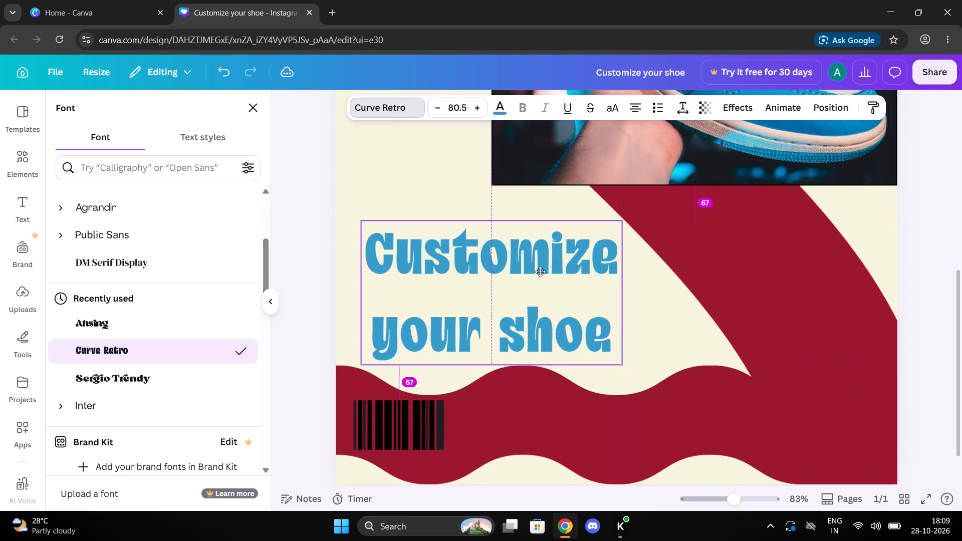
{"action": "left_click_drag", "start_coordinate": [540, 272], "coordinate": [544, 272]}
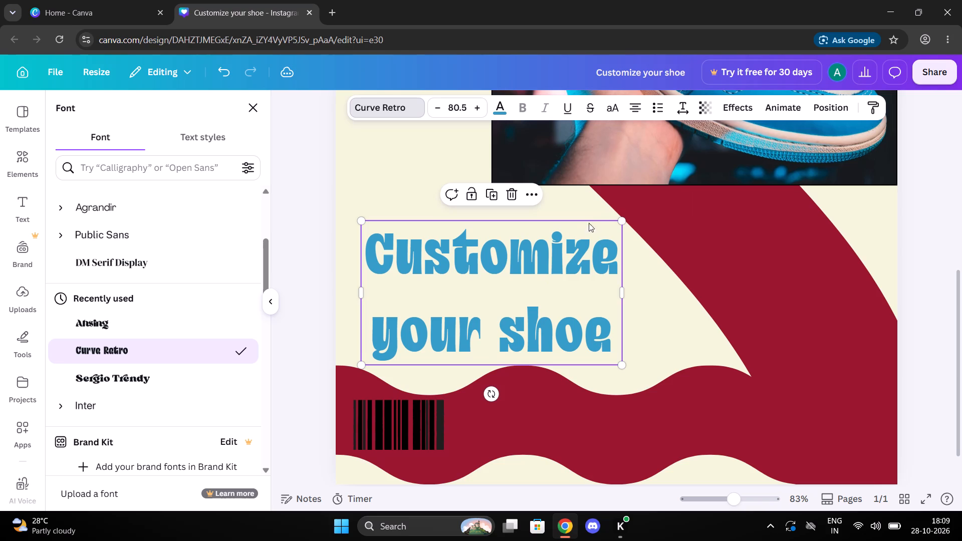
{"action": "left_click_drag", "start_coordinate": [623, 215], "coordinate": [597, 239]}
{"action": "left_click", "coordinate": [517, 295]}
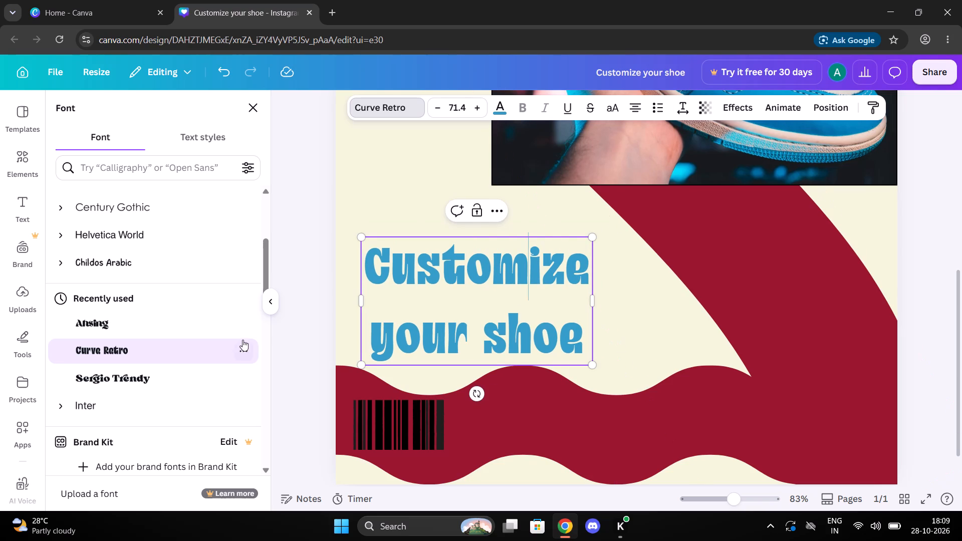
{"action": "left_click", "coordinate": [311, 315]}
{"action": "left_click", "coordinate": [363, 283]}
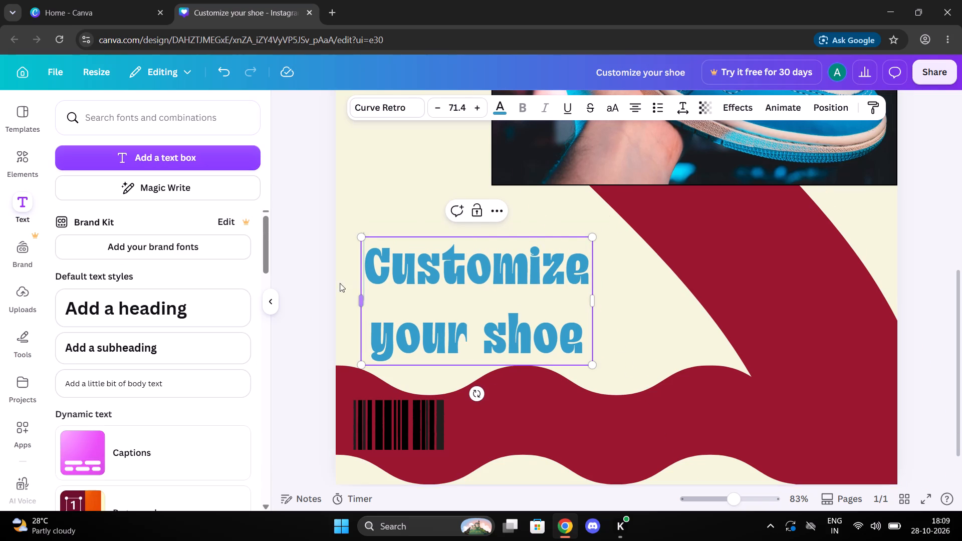
{"action": "left_click", "coordinate": [325, 285]}
Reduce the headline's line spacing to 1.27, keeping letter spacing at 0.
{"action": "left_click", "coordinate": [440, 270]}
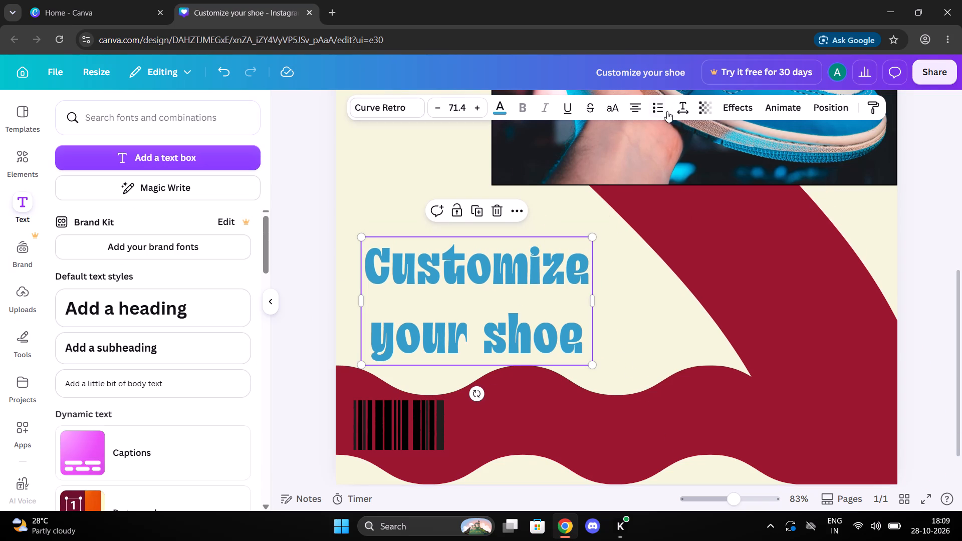
{"action": "left_click", "coordinate": [677, 104]}
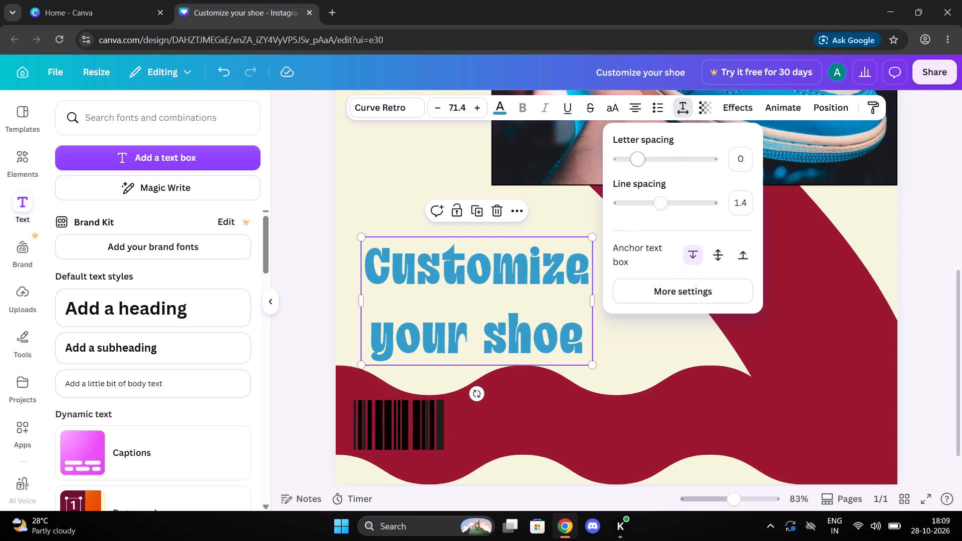
{"action": "left_click_drag", "start_coordinate": [639, 158], "coordinate": [629, 157]}
{"action": "key", "text": "ctrl+z"}
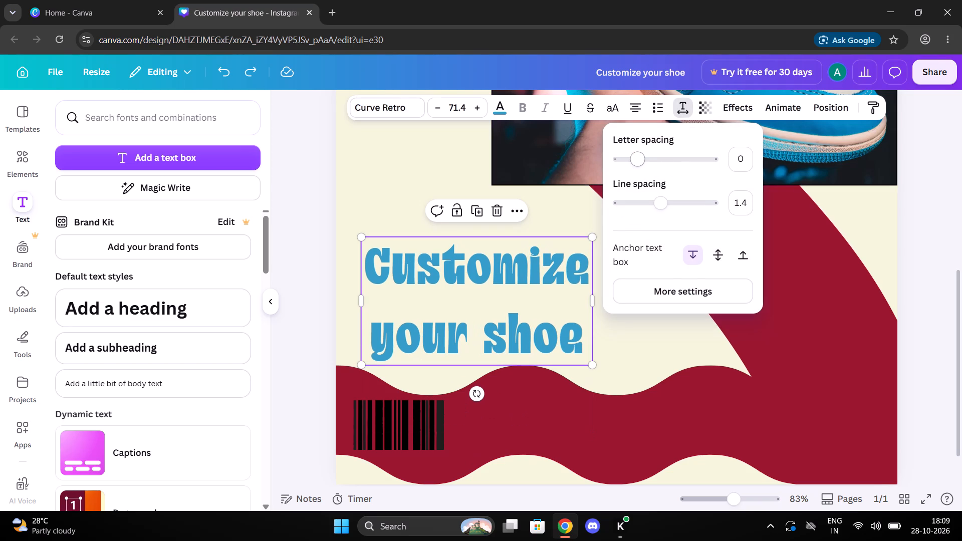
{"action": "left_click_drag", "start_coordinate": [661, 205], "coordinate": [654, 205]}
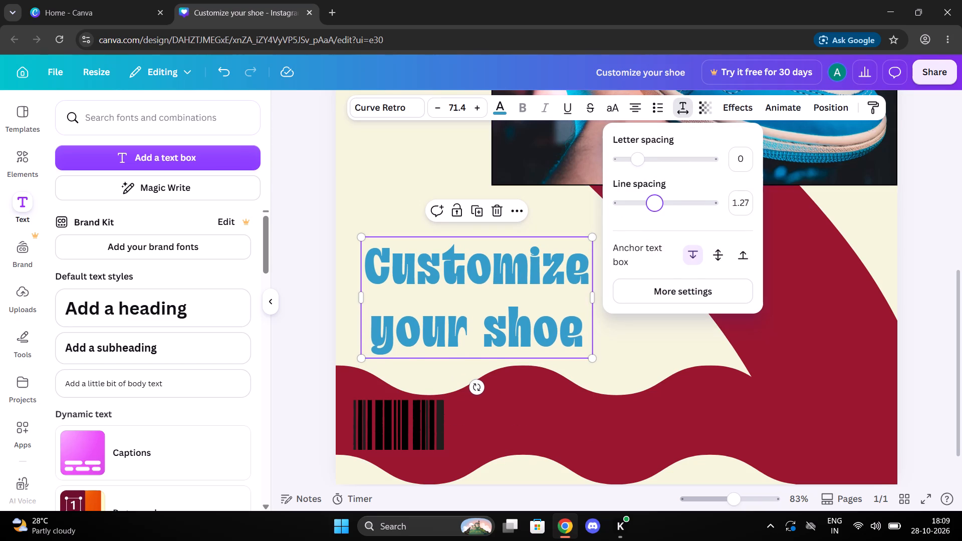
Tighten the headline's line spacing to 0.87 so its two lines sit close together.
{"action": "left_click_drag", "start_coordinate": [654, 205], "coordinate": [629, 211]}
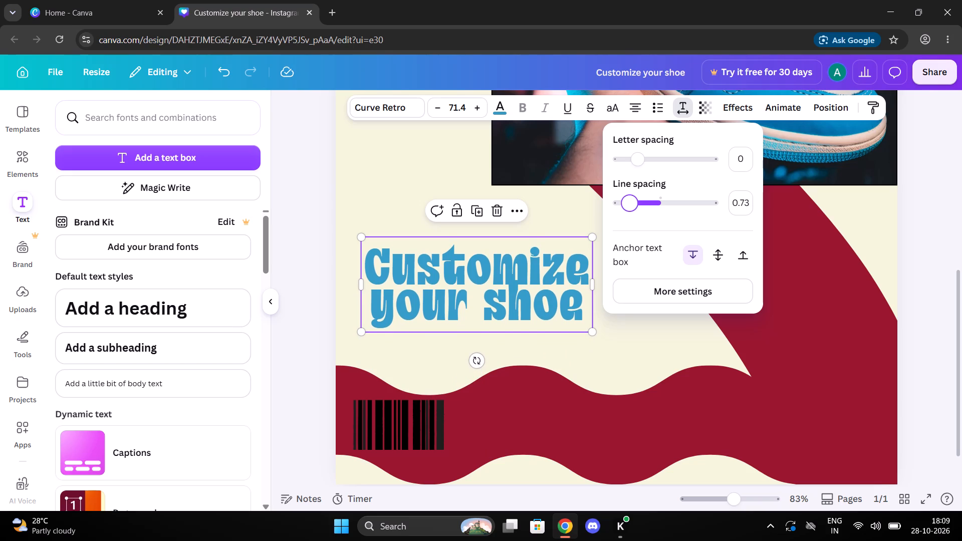
{"action": "left_click_drag", "start_coordinate": [629, 211], "coordinate": [638, 209]}
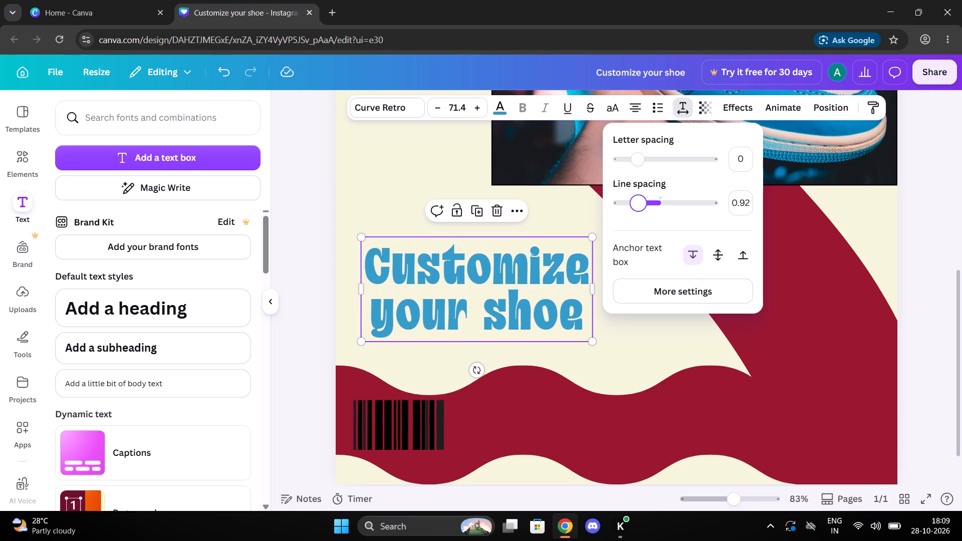
{"action": "left_click_drag", "start_coordinate": [638, 209], "coordinate": [631, 207]}
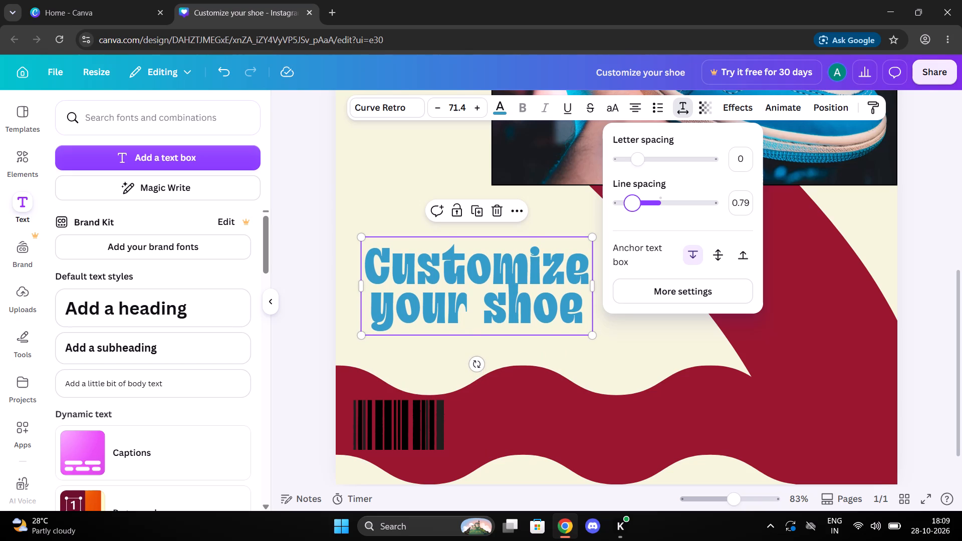
{"action": "left_click_drag", "start_coordinate": [631, 207], "coordinate": [635, 205]}
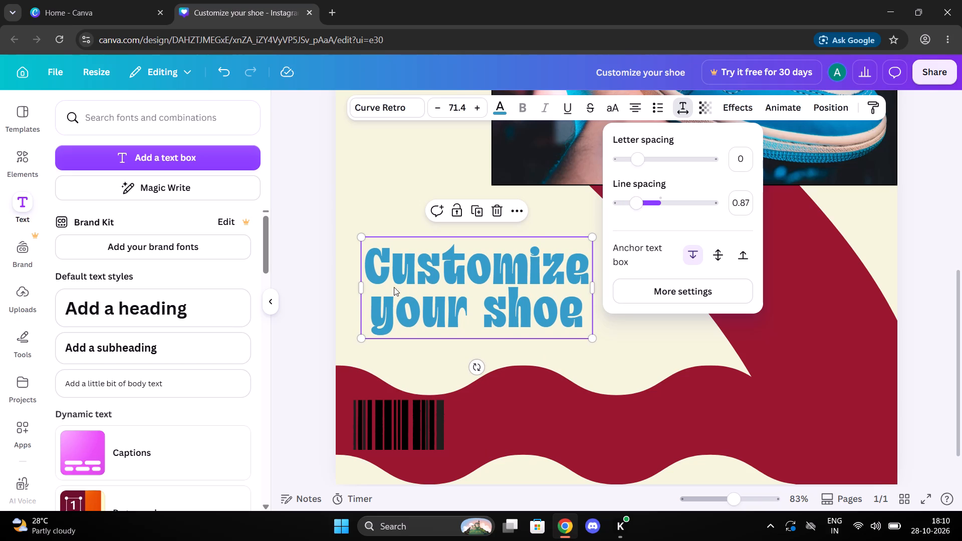
{"action": "left_click", "coordinate": [331, 332]}
{"action": "left_click", "coordinate": [331, 332]}
{"action": "scroll", "coordinate": [451, 311], "scroll_direction": "right", "scroll_amount": 1}
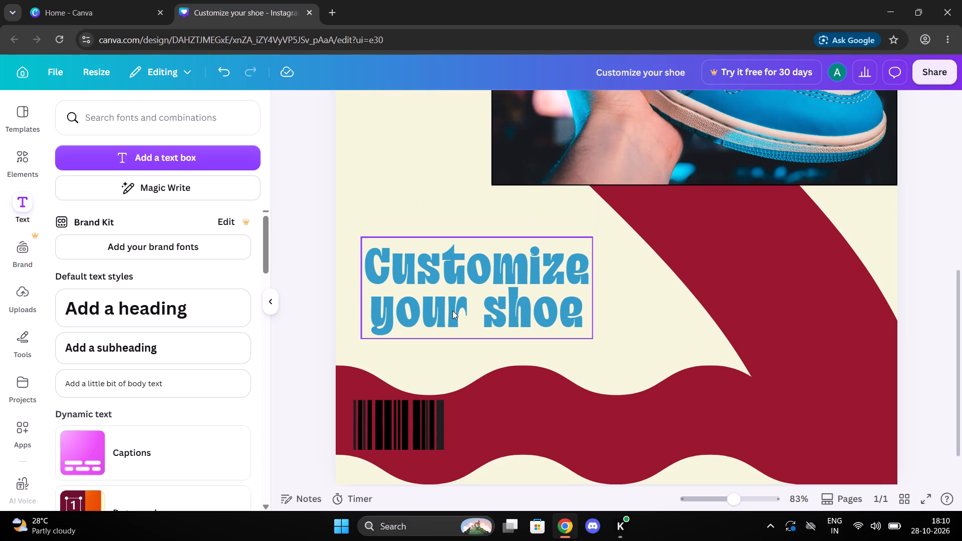
{"action": "scroll", "coordinate": [452, 311], "scroll_direction": "right", "scroll_amount": 1}
Try other fonts on the "Customize your shoe" headline, including League Spartan, Archivo Black and Anton, and settle on Brittany.
{"action": "left_click", "coordinate": [453, 311]}
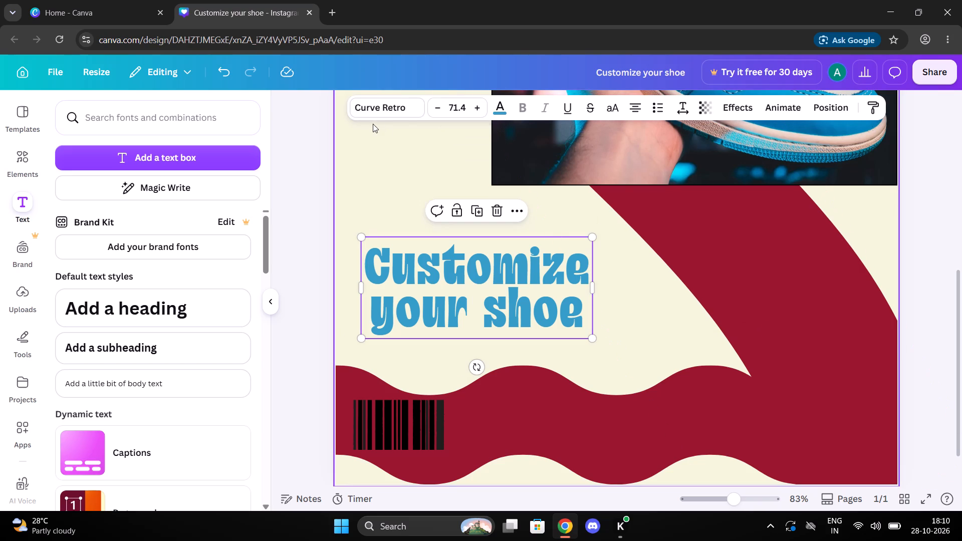
{"action": "left_click", "coordinate": [384, 111]}
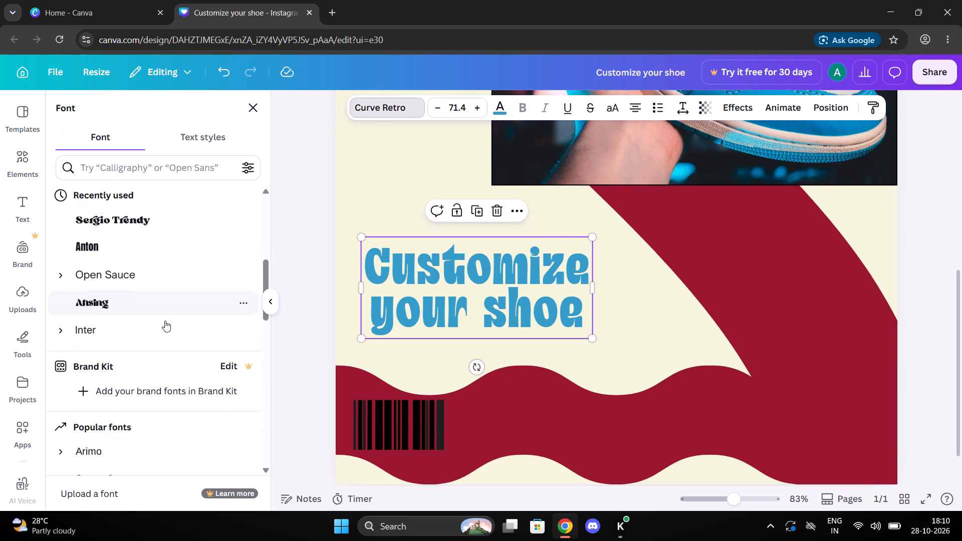
{"action": "left_click", "coordinate": [161, 333]}
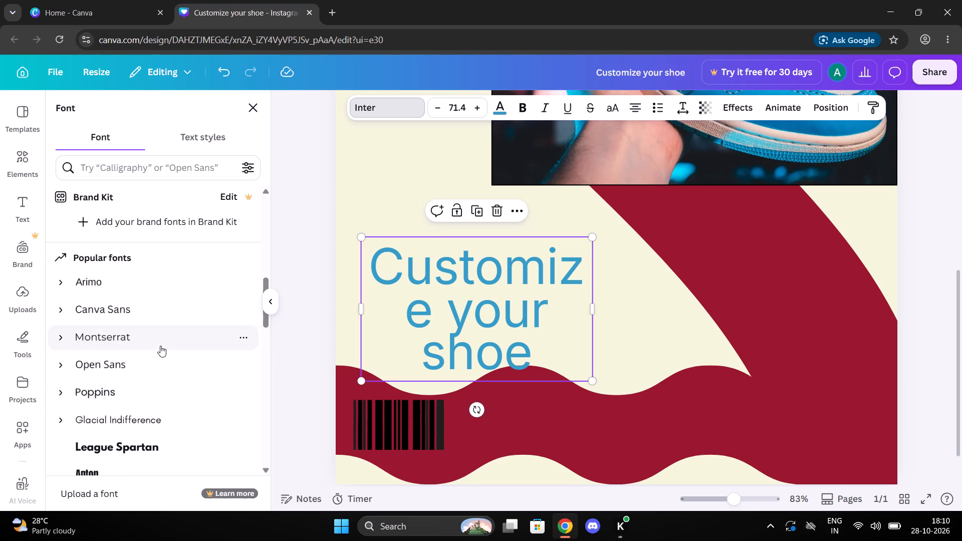
{"action": "left_click", "coordinate": [160, 346]}
{"action": "left_click", "coordinate": [157, 448]}
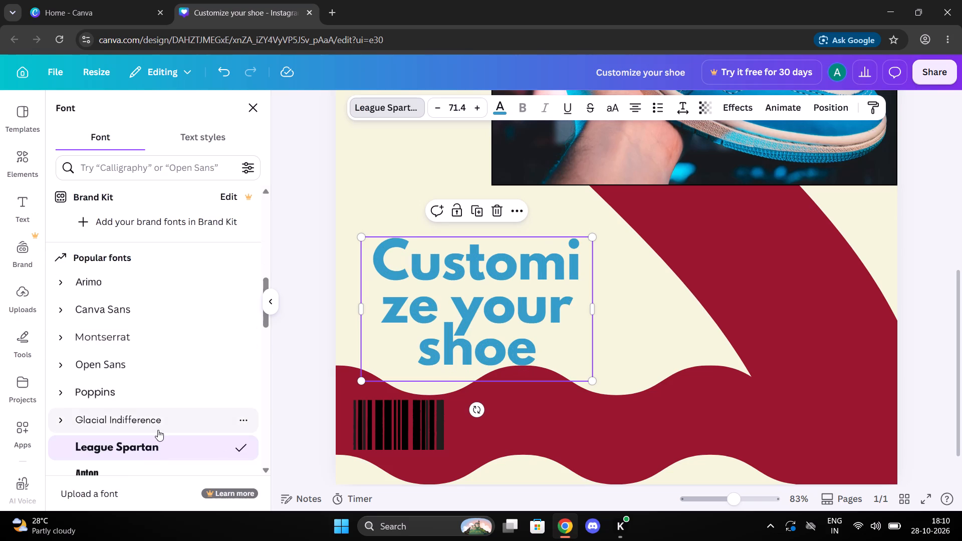
{"action": "left_click", "coordinate": [160, 405]}
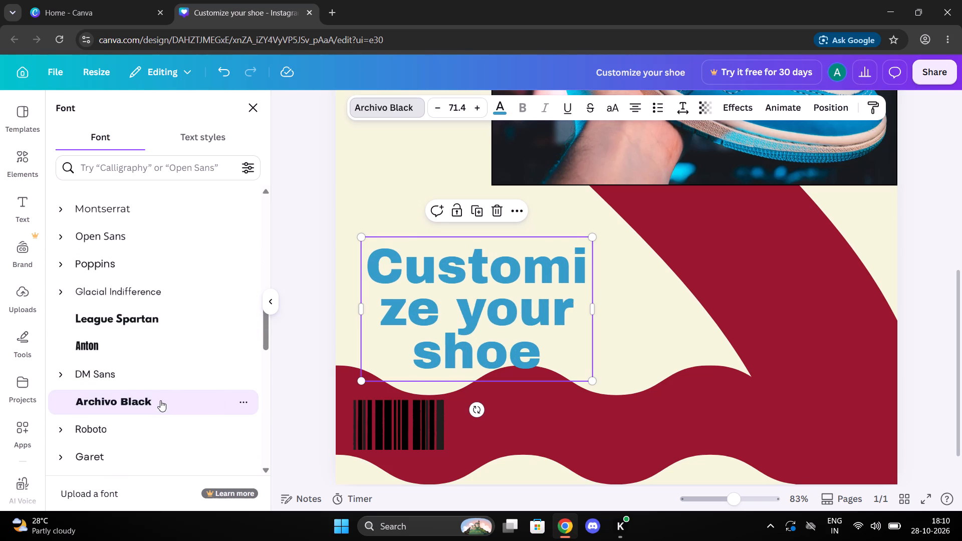
{"action": "left_click", "coordinate": [192, 351]}
{"action": "scroll", "coordinate": [171, 396], "scroll_direction": "down", "scroll_amount": 1}
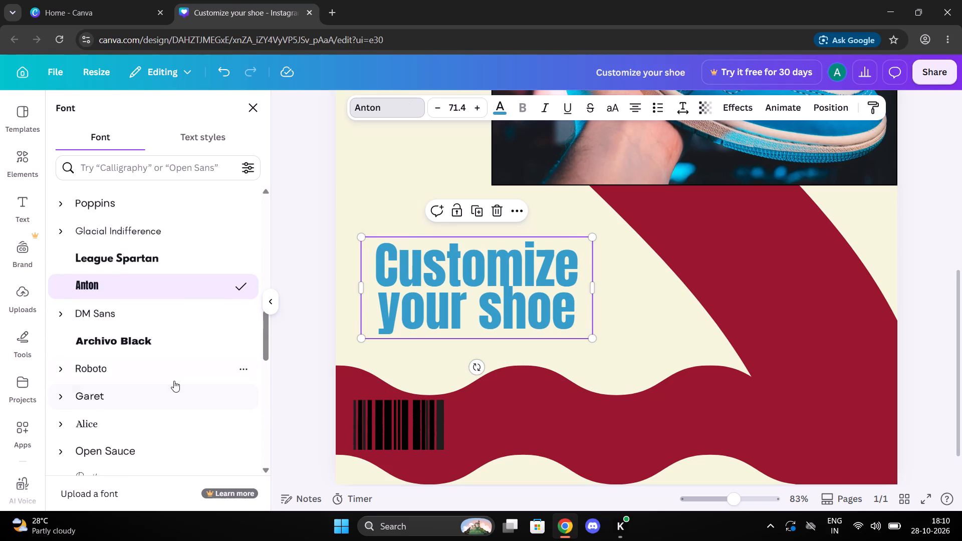
{"action": "scroll", "coordinate": [174, 381], "scroll_direction": "down", "scroll_amount": 1}
{"action": "left_click", "coordinate": [174, 381]}
{"action": "left_click", "coordinate": [173, 399]}
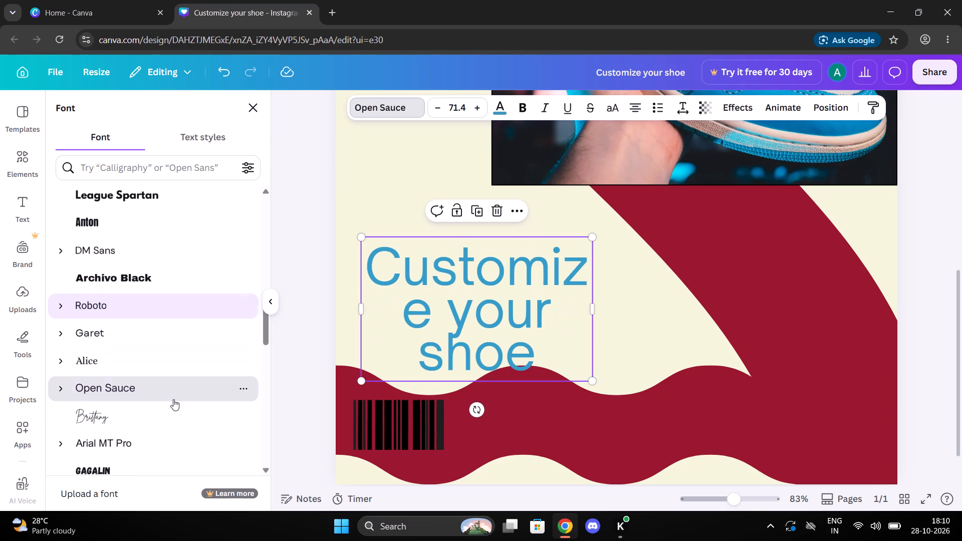
{"action": "left_click", "coordinate": [165, 419]}
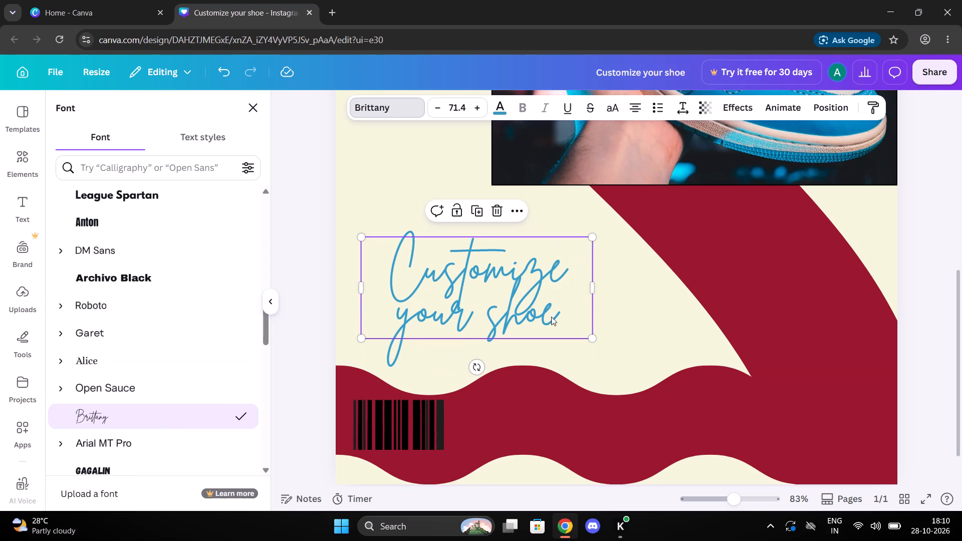
Move the headline up and slightly left in the beige area, just below the sneaker photo's lower edge.
{"action": "left_click_drag", "start_coordinate": [469, 306], "coordinate": [457, 266]}
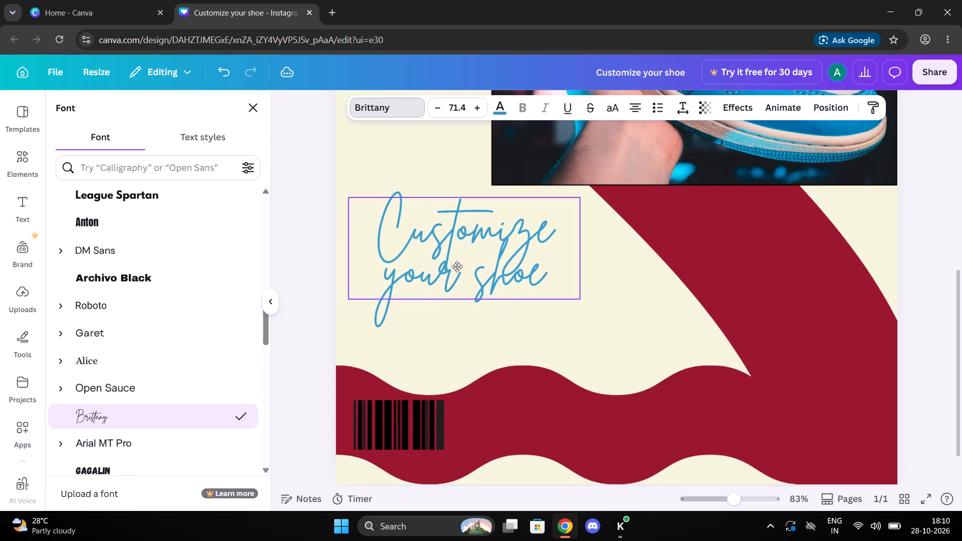
{"action": "left_click_drag", "start_coordinate": [457, 266], "coordinate": [457, 262]}
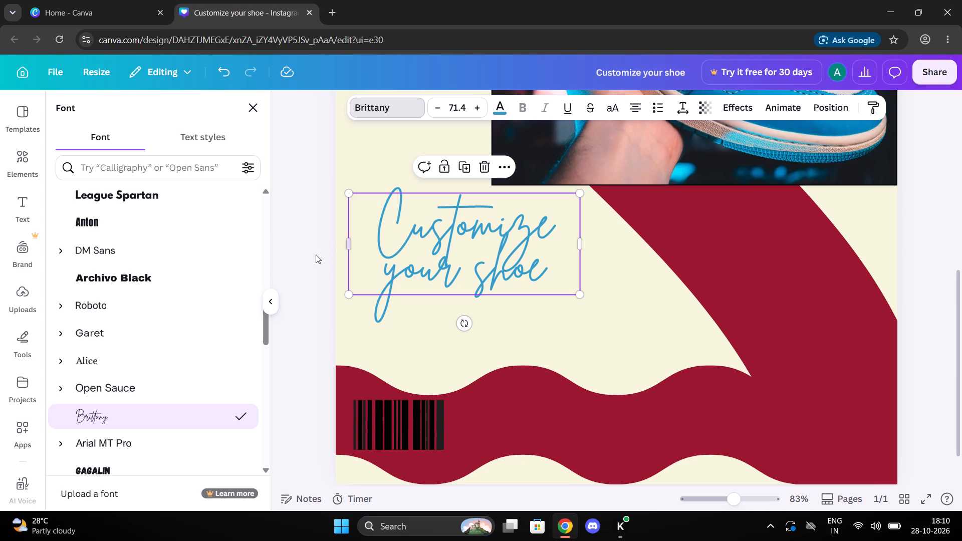
{"action": "left_click", "coordinate": [311, 254]}
{"action": "left_click", "coordinate": [311, 254]}
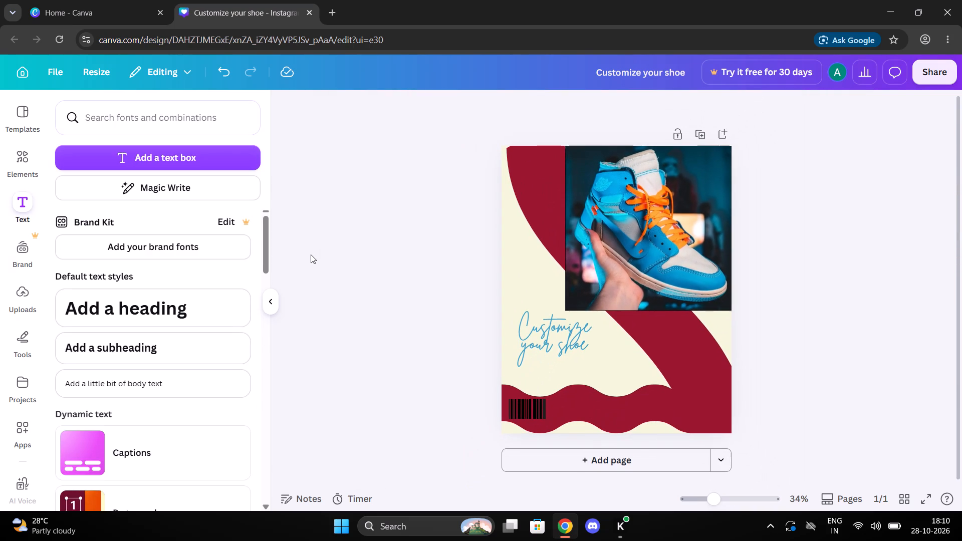
{"action": "scroll", "coordinate": [311, 254], "scroll_direction": "left", "scroll_amount": 2}
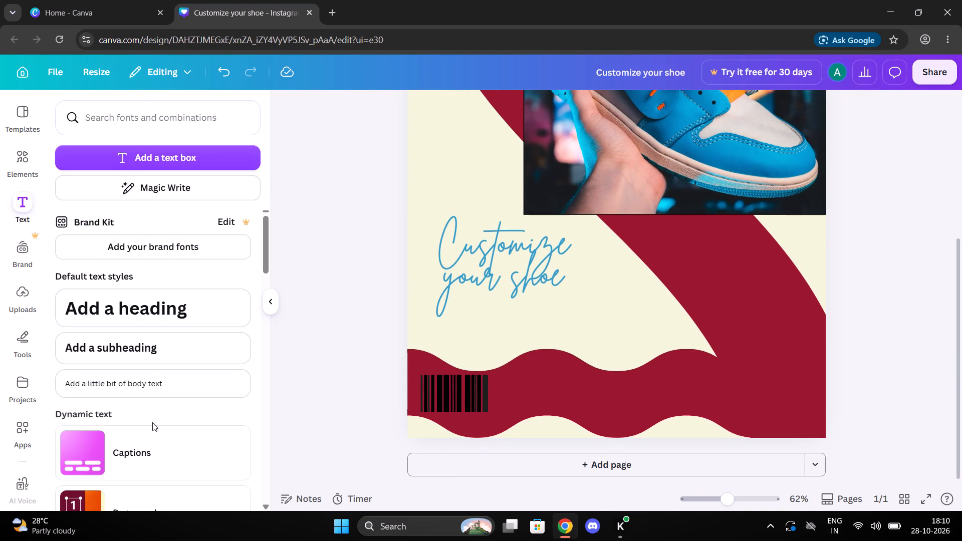
{"action": "left_click", "coordinate": [168, 383]}
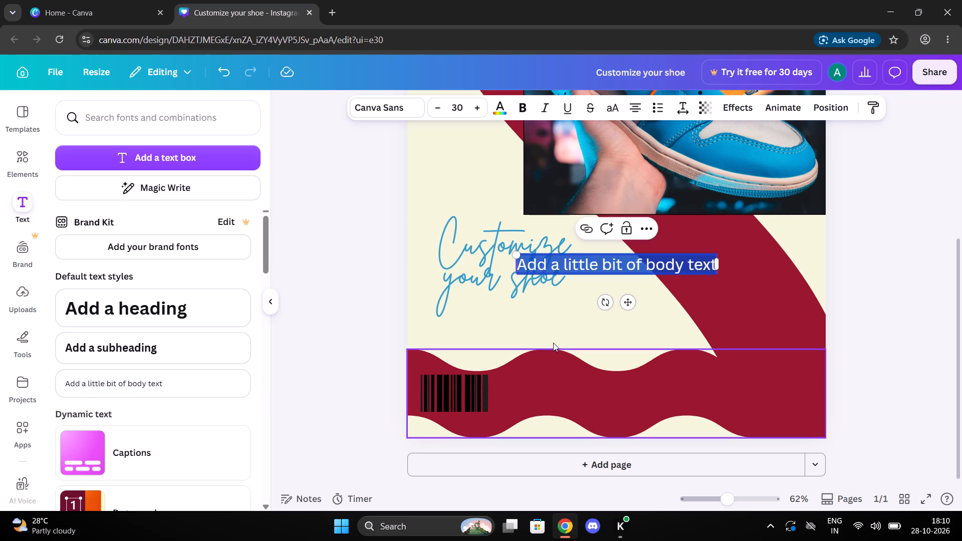
{"action": "key", "text": "ctrl+2"}
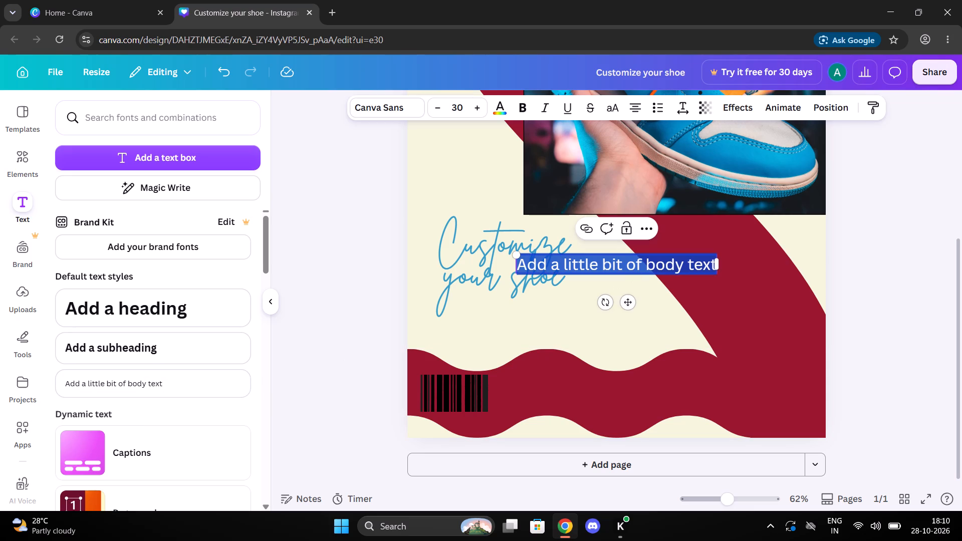
{"action": "triple_click", "coordinate": [649, 267]}
{"action": "key", "text": "ctrl+2"}
{"action": "key", "text": "shift+at"}
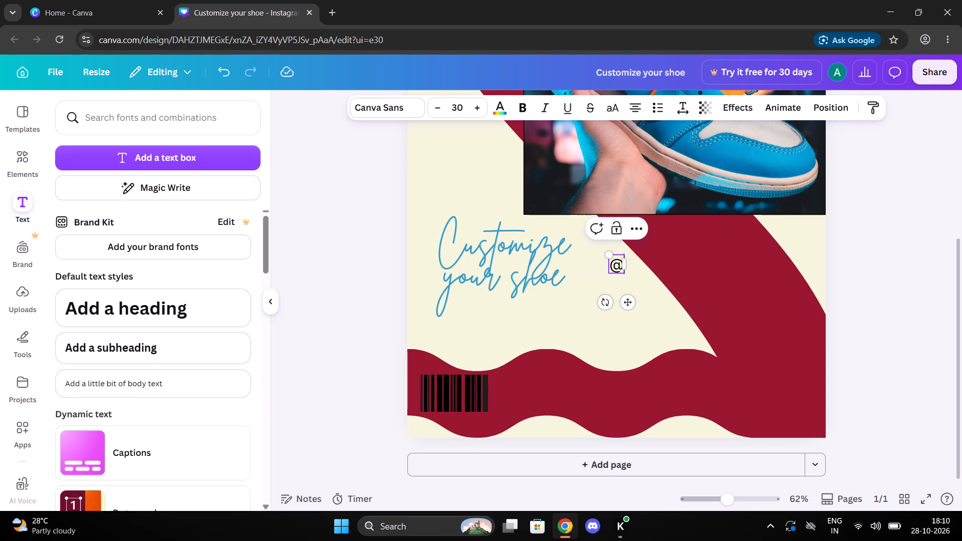
{"action": "type", "text": "qwerty"}
{"action": "type", "text": ".cp"}
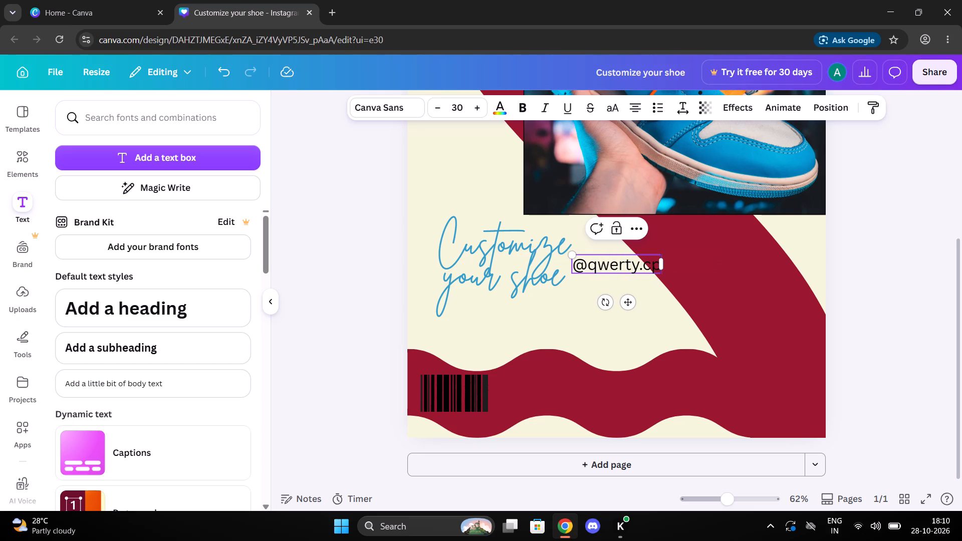
{"action": "key", "text": "BackSpace"}
{"action": "type", "text": "on"}
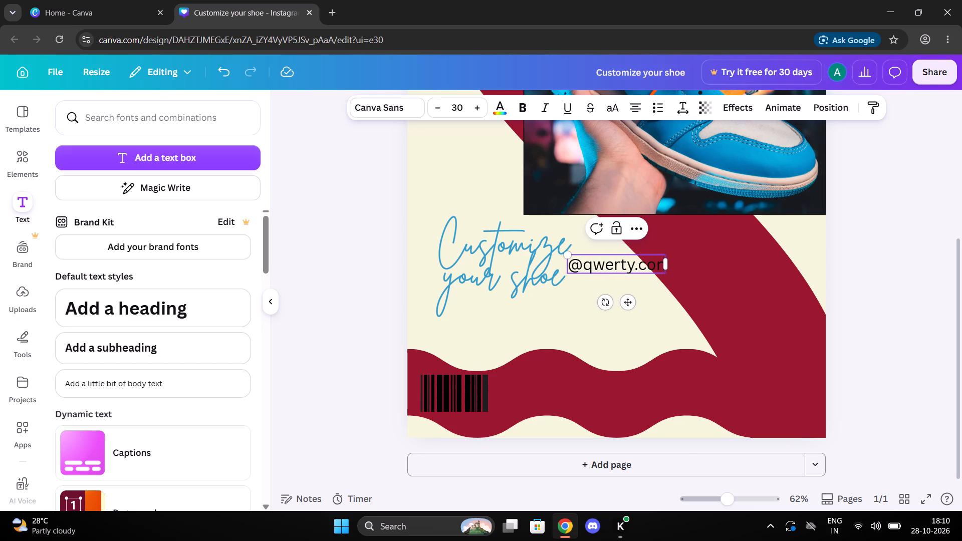
{"action": "left_click_drag", "start_coordinate": [627, 305], "coordinate": [542, 355]}
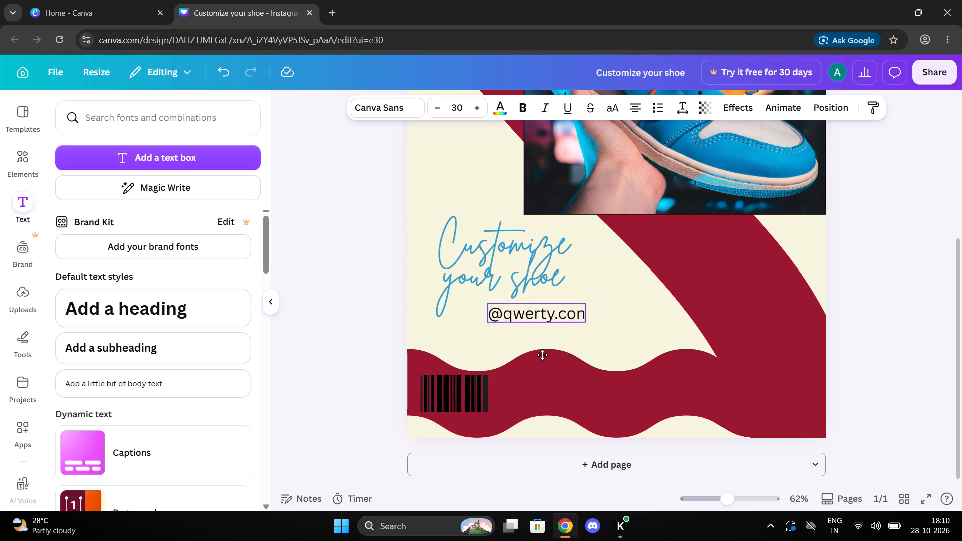
{"action": "left_click_drag", "start_coordinate": [542, 355], "coordinate": [540, 356]}
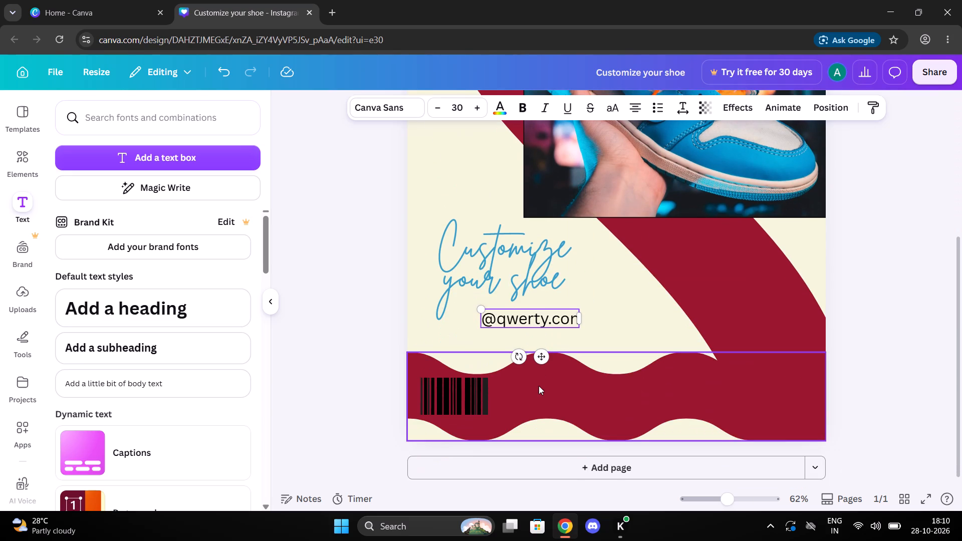
{"action": "left_click", "coordinate": [545, 349]}
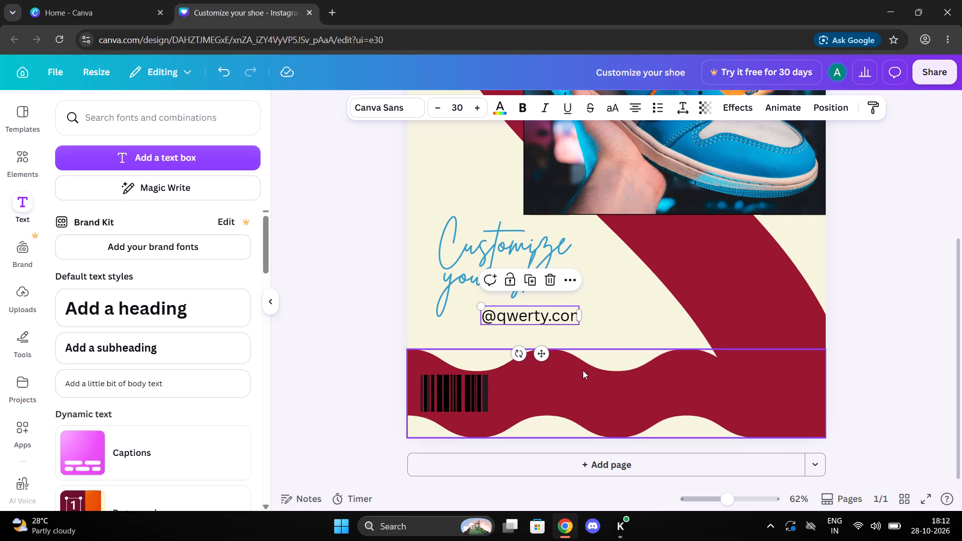
{"action": "left_click_drag", "start_coordinate": [483, 321], "coordinate": [456, 337]}
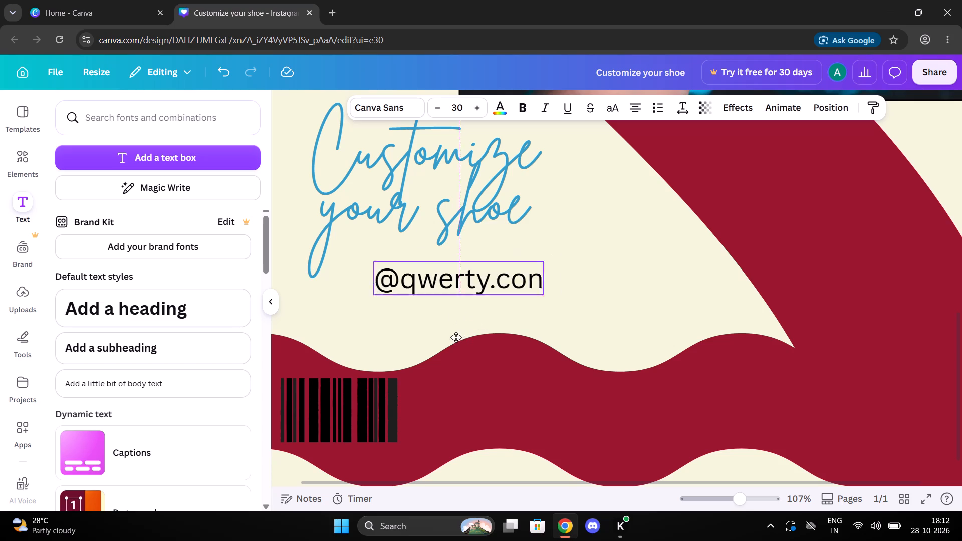
{"action": "left_click_drag", "start_coordinate": [456, 337], "coordinate": [434, 354]}
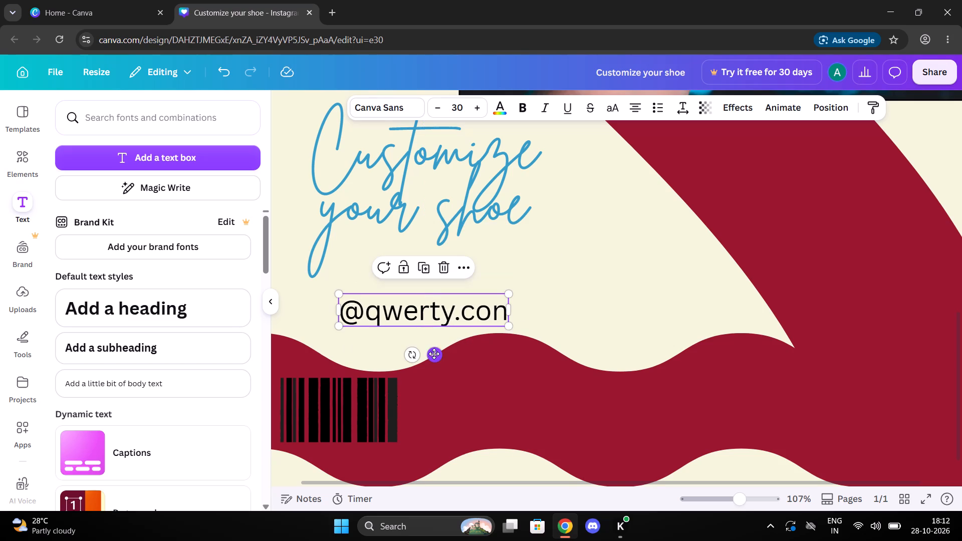
{"action": "left_click_drag", "start_coordinate": [341, 292], "coordinate": [436, 326]}
{"action": "left_click_drag", "start_coordinate": [483, 349], "coordinate": [461, 345]}
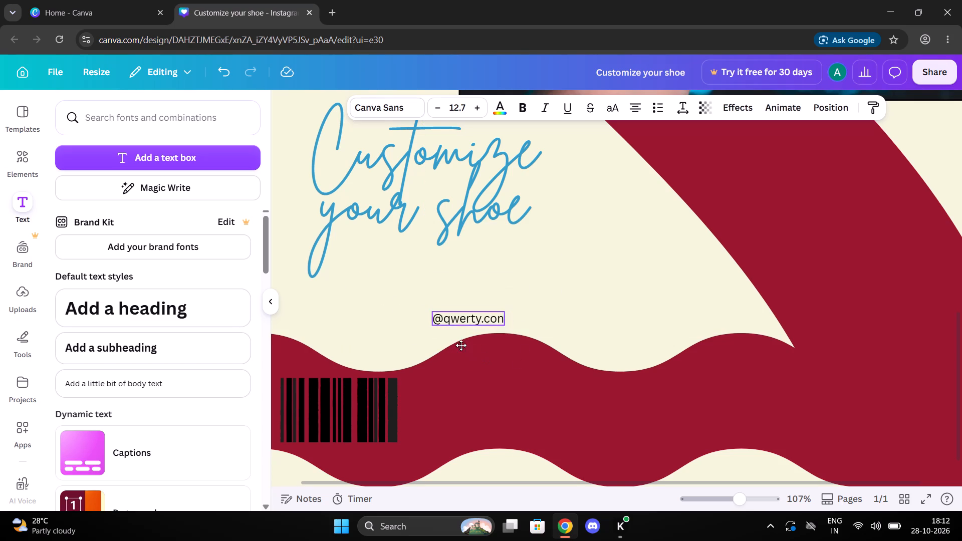
{"action": "left_click_drag", "start_coordinate": [461, 345], "coordinate": [408, 340]}
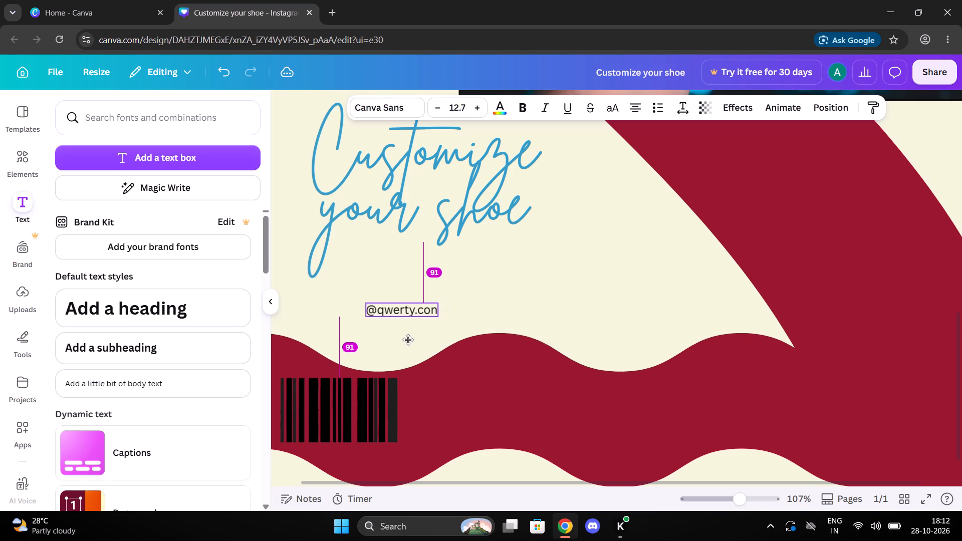
{"action": "left_click_drag", "start_coordinate": [408, 340], "coordinate": [415, 323]}
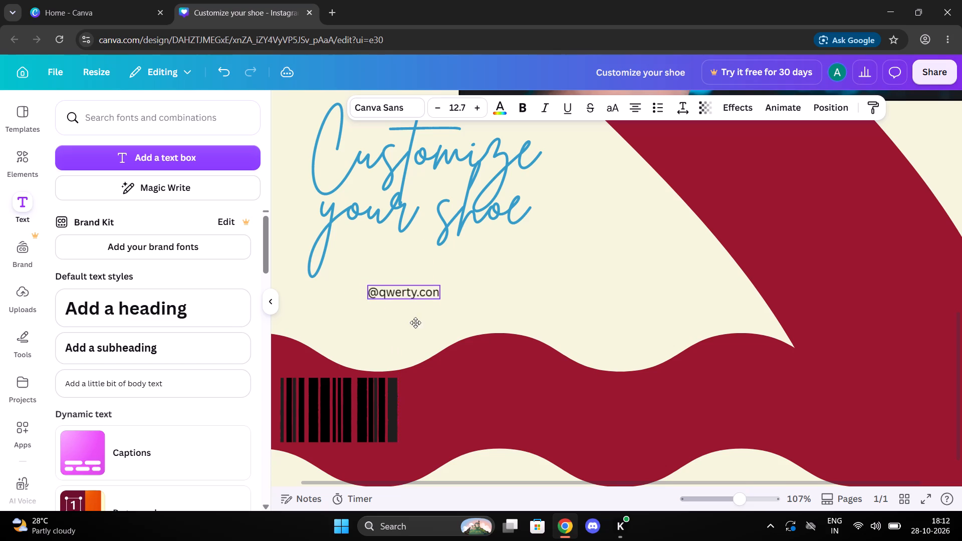
{"action": "left_click_drag", "start_coordinate": [415, 323], "coordinate": [410, 355]}
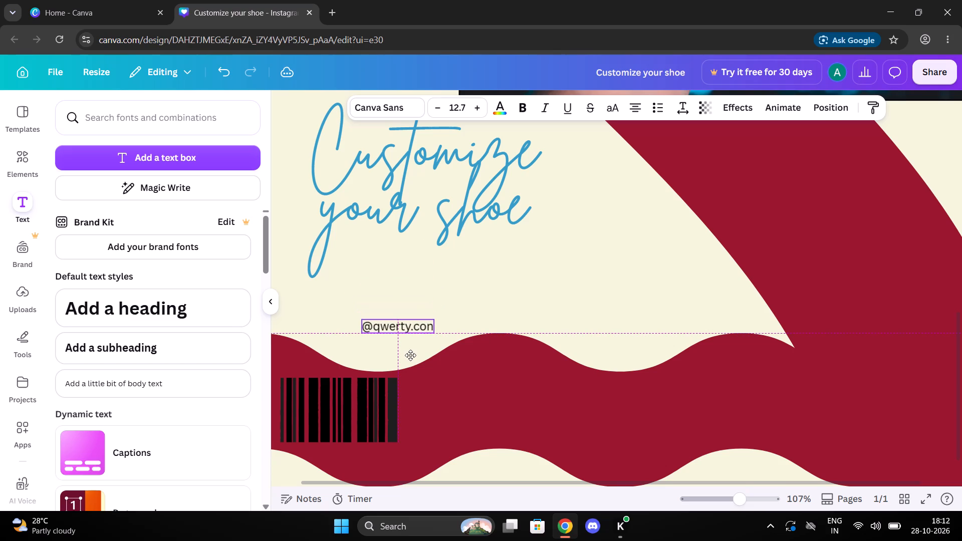
{"action": "left_click_drag", "start_coordinate": [410, 355], "coordinate": [410, 358]}
{"action": "left_click", "coordinate": [336, 347]}
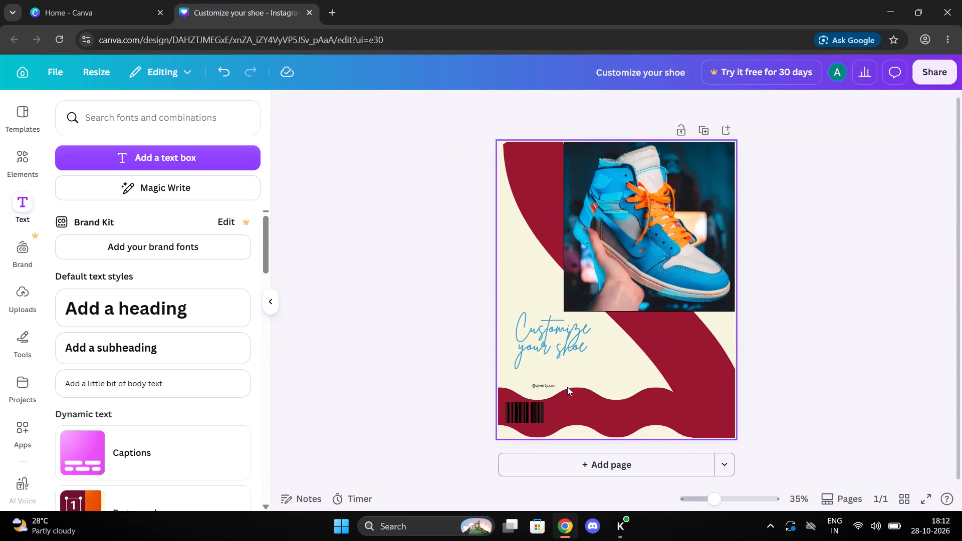
{"action": "left_click_drag", "start_coordinate": [473, 381], "coordinate": [503, 396]}
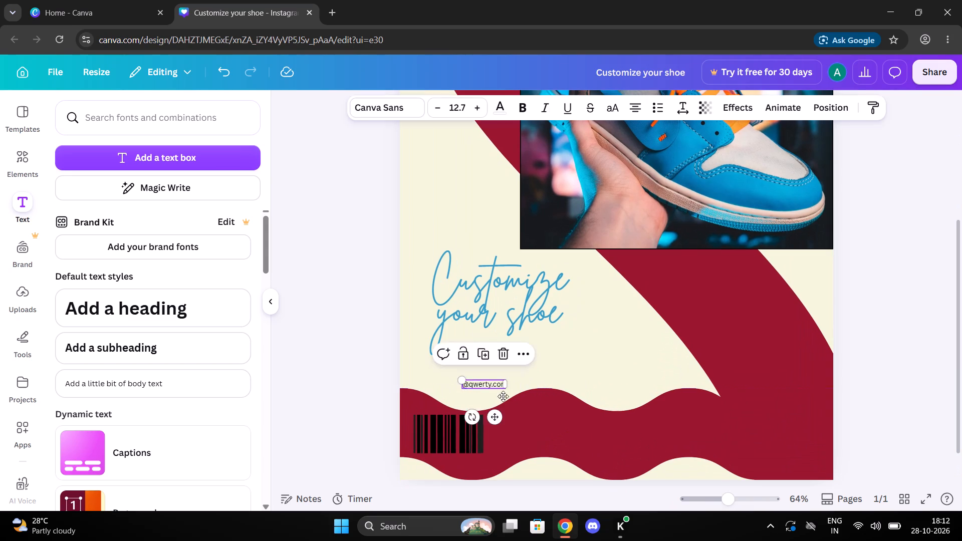
{"action": "left_click_drag", "start_coordinate": [503, 396], "coordinate": [536, 469]}
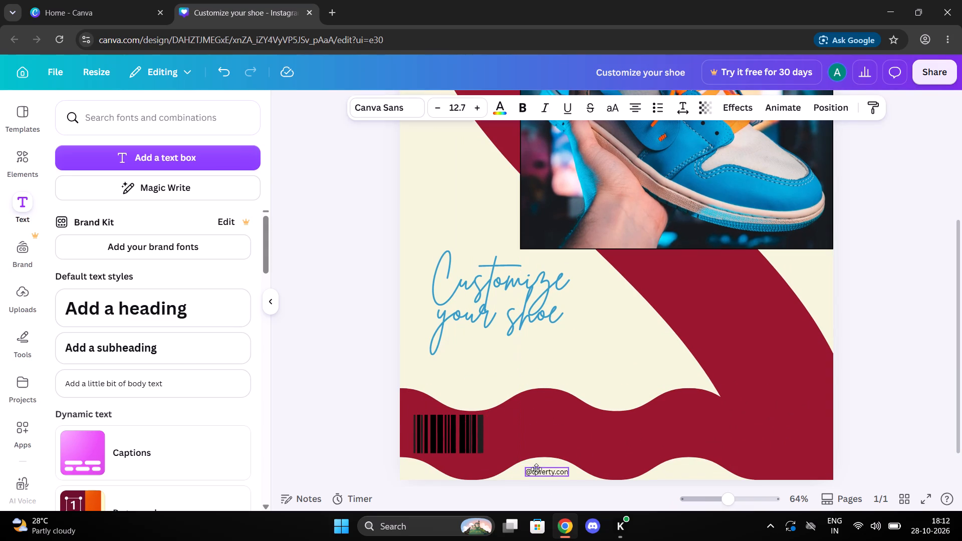
{"action": "left_click_drag", "start_coordinate": [536, 469], "coordinate": [536, 464]}
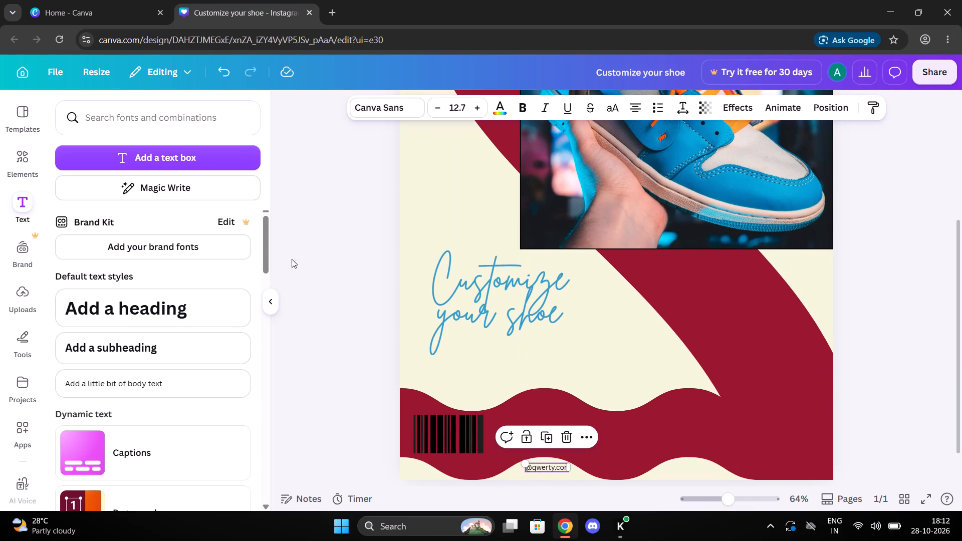
{"action": "left_click", "coordinate": [475, 111]}
{"action": "left_click", "coordinate": [475, 111]}
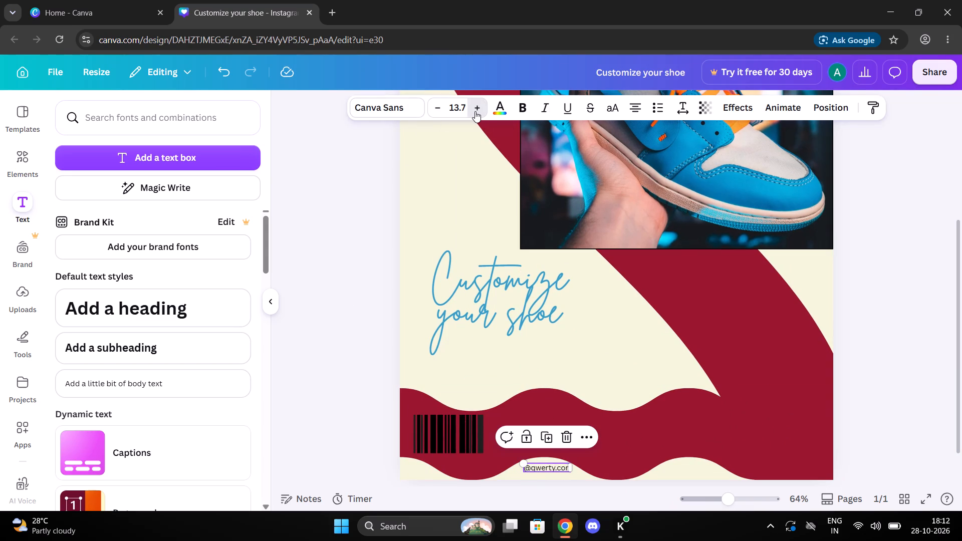
{"action": "left_click", "coordinate": [475, 111]}
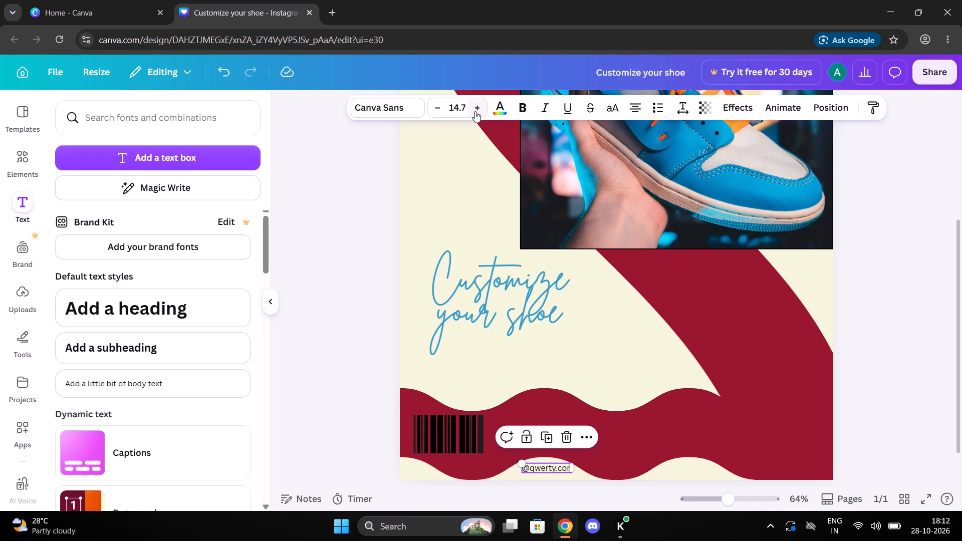
{"action": "left_click", "coordinate": [337, 282]}
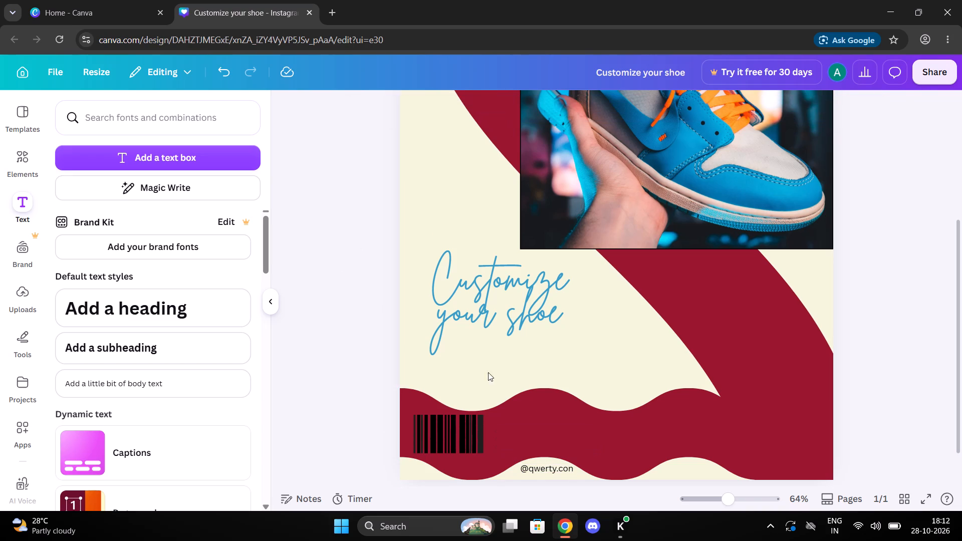
{"action": "scroll", "coordinate": [576, 442], "scroll_direction": "down", "scroll_amount": 2}
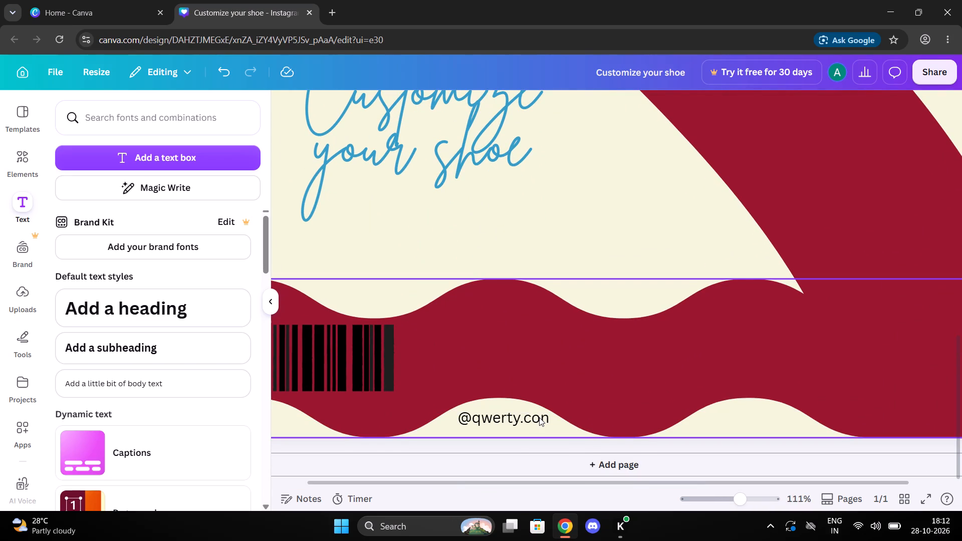
{"action": "left_click", "coordinate": [539, 417]}
{"action": "left_click", "coordinate": [539, 417]}
{"action": "key", "text": "Right"}
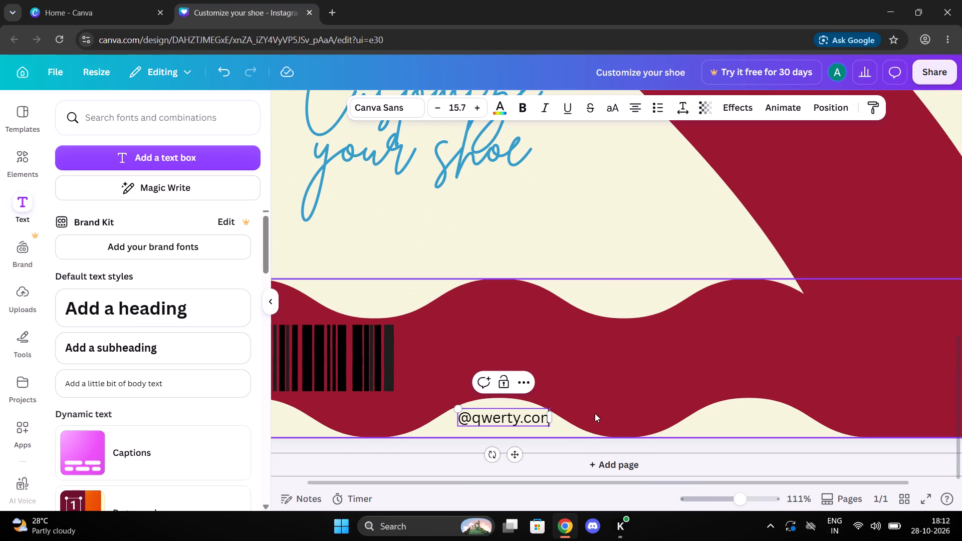
{"action": "key", "text": "BackSpace"}
{"action": "key", "text": "m"}
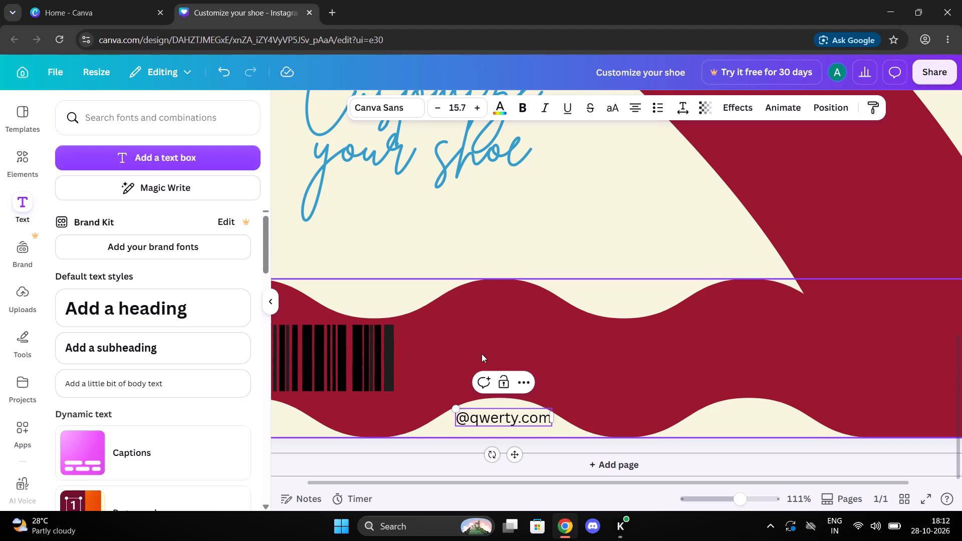
{"action": "left_click", "coordinate": [401, 342]}
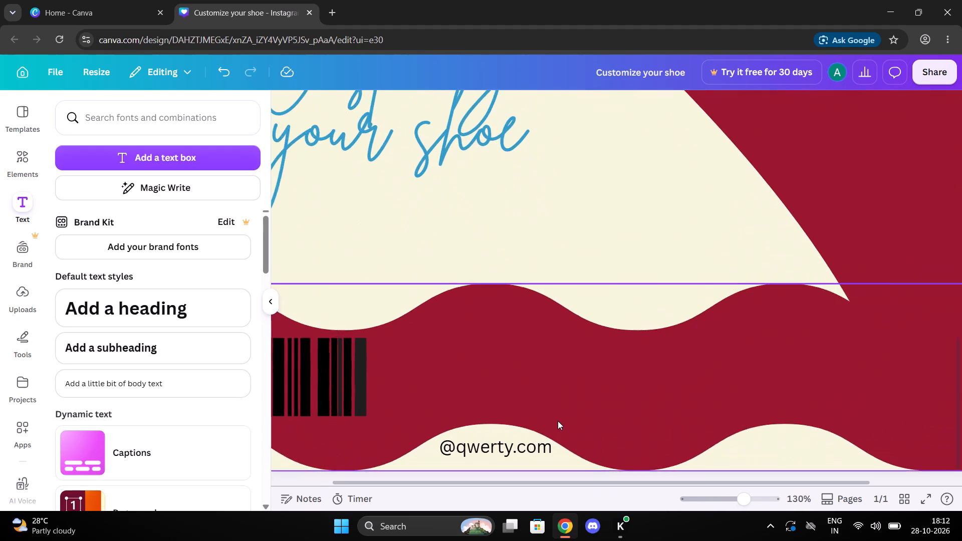
{"action": "scroll", "coordinate": [558, 421], "scroll_direction": "right", "scroll_amount": 2}
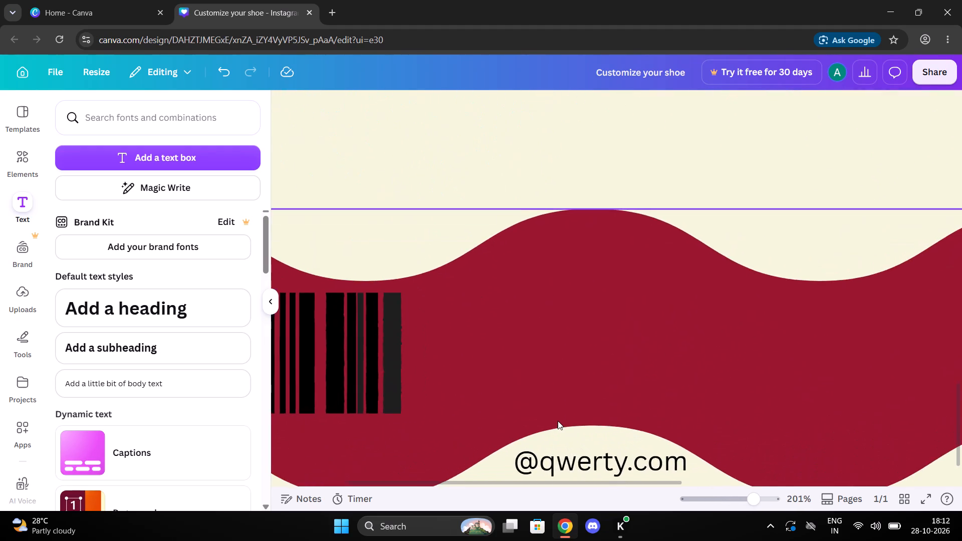
{"action": "scroll", "coordinate": [558, 421], "scroll_direction": "down", "scroll_amount": 3}
{"action": "left_click", "coordinate": [680, 411]}
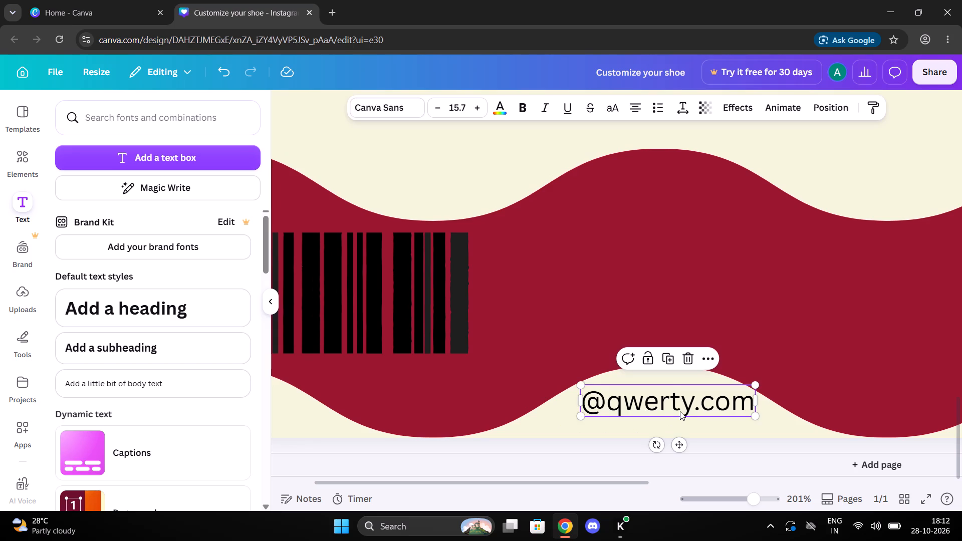
{"action": "left_click_drag", "start_coordinate": [680, 411], "coordinate": [670, 415]}
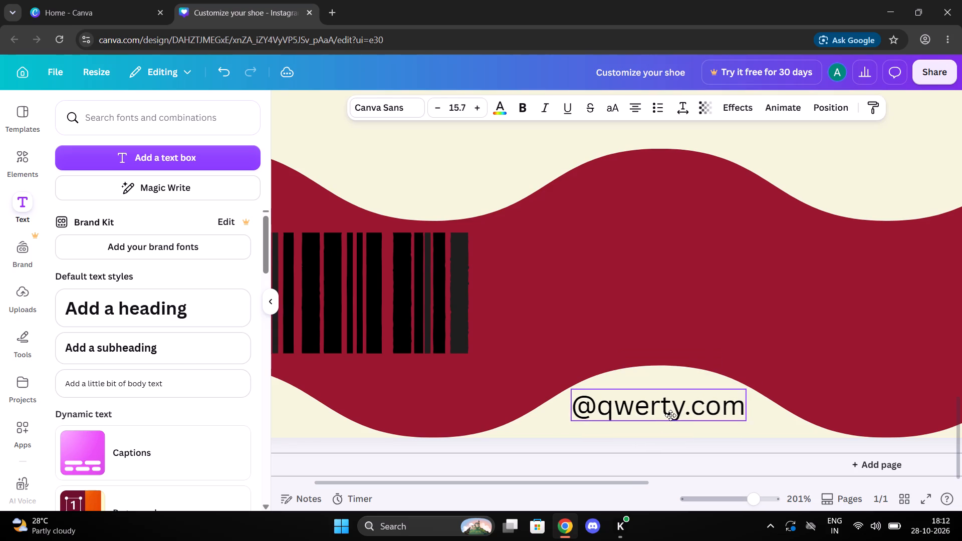
{"action": "left_click_drag", "start_coordinate": [670, 415], "coordinate": [672, 417]}
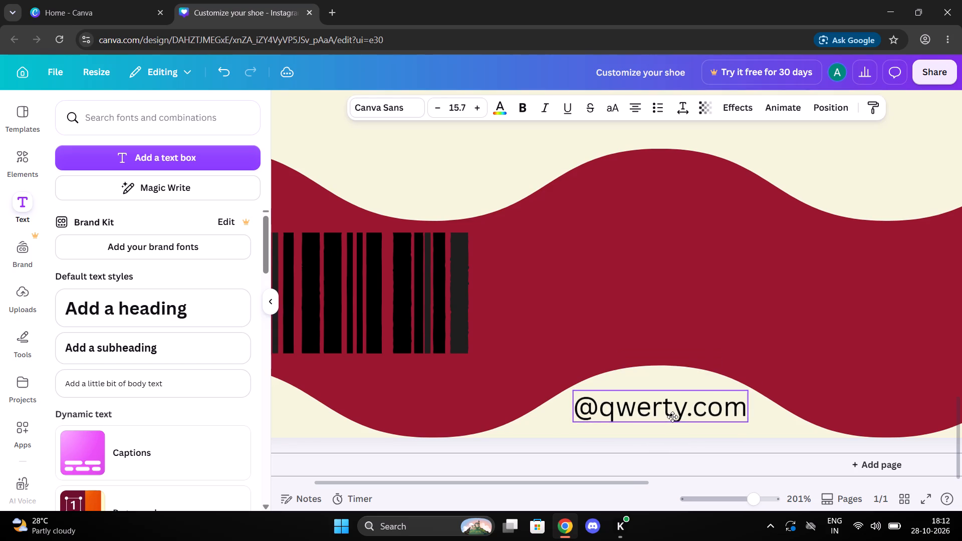
{"action": "left_click_drag", "start_coordinate": [672, 417], "coordinate": [671, 416]}
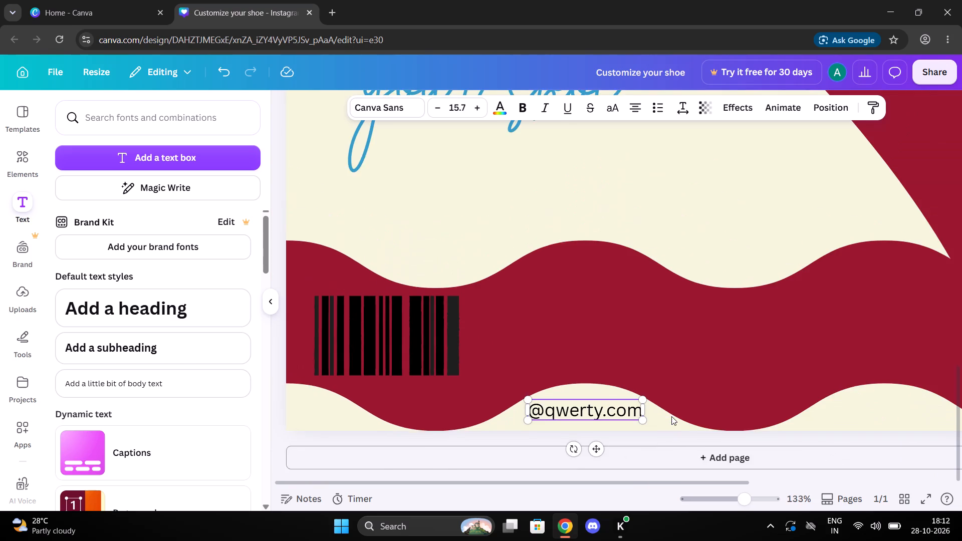
{"action": "left_click", "coordinate": [819, 445]}
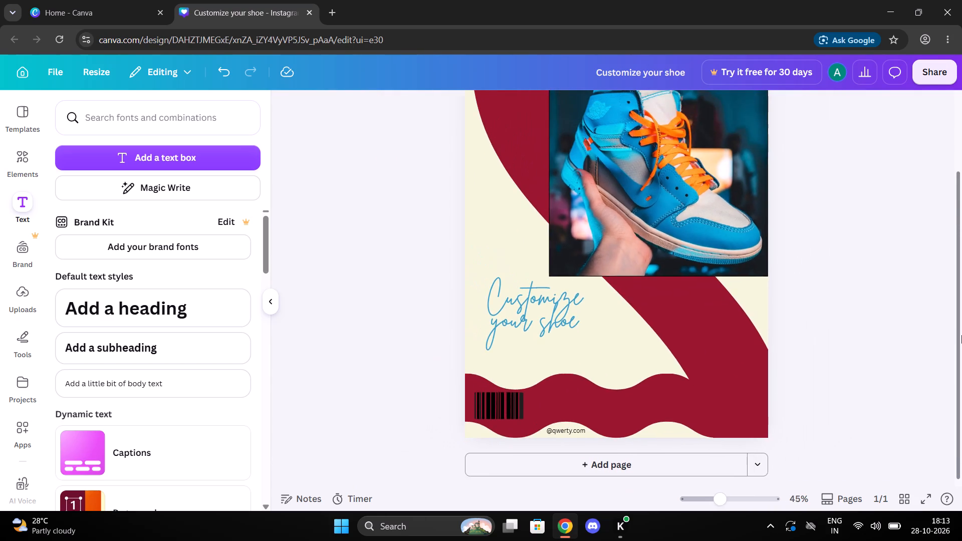
Stretch the upper burgundy curved shape to a width of about 1,760 so it reaches the page's top-left corner.
{"action": "scroll", "coordinate": [961, 335], "scroll_direction": "up", "scroll_amount": 1}
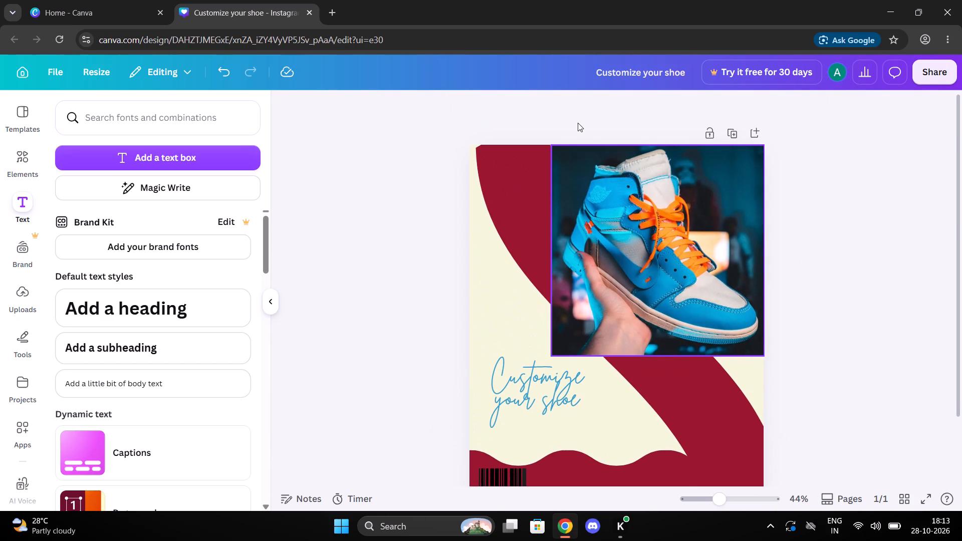
{"action": "left_click", "coordinate": [426, 195]}
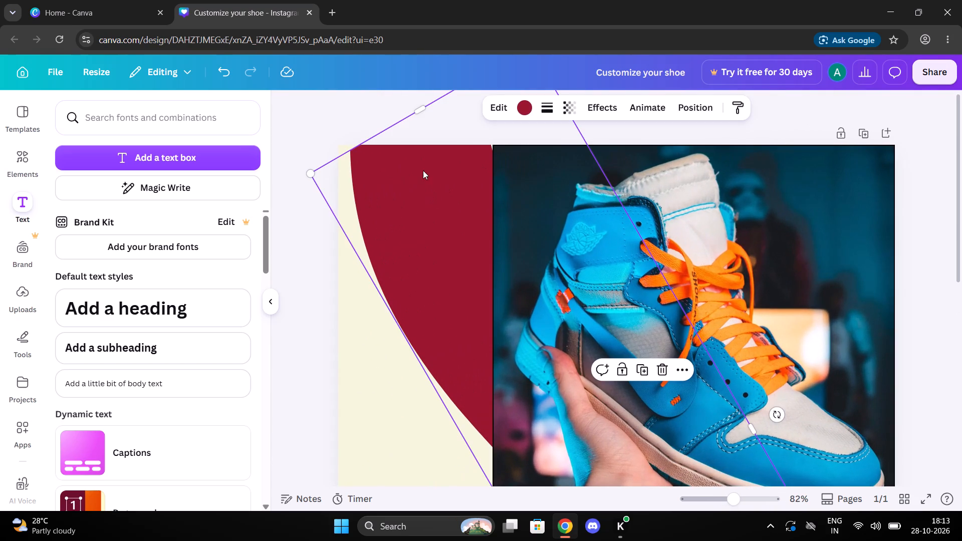
{"action": "left_click_drag", "start_coordinate": [420, 111], "coordinate": [415, 106]}
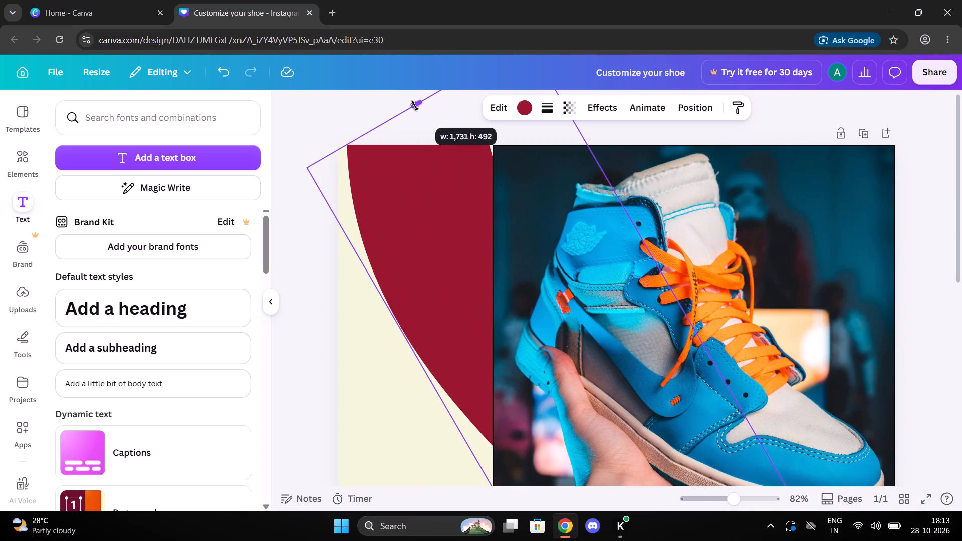
{"action": "left_click_drag", "start_coordinate": [415, 106], "coordinate": [392, 90]}
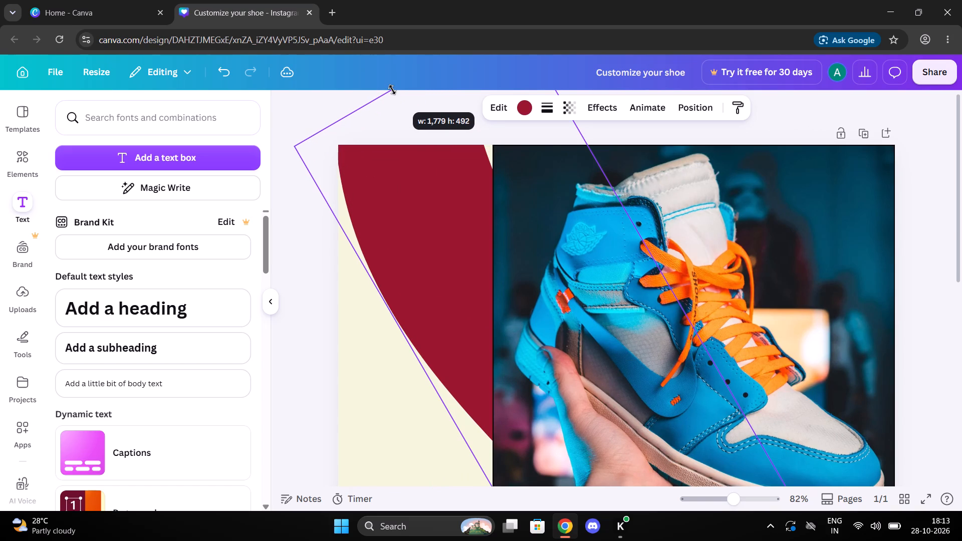
{"action": "left_click_drag", "start_coordinate": [392, 90], "coordinate": [398, 94]}
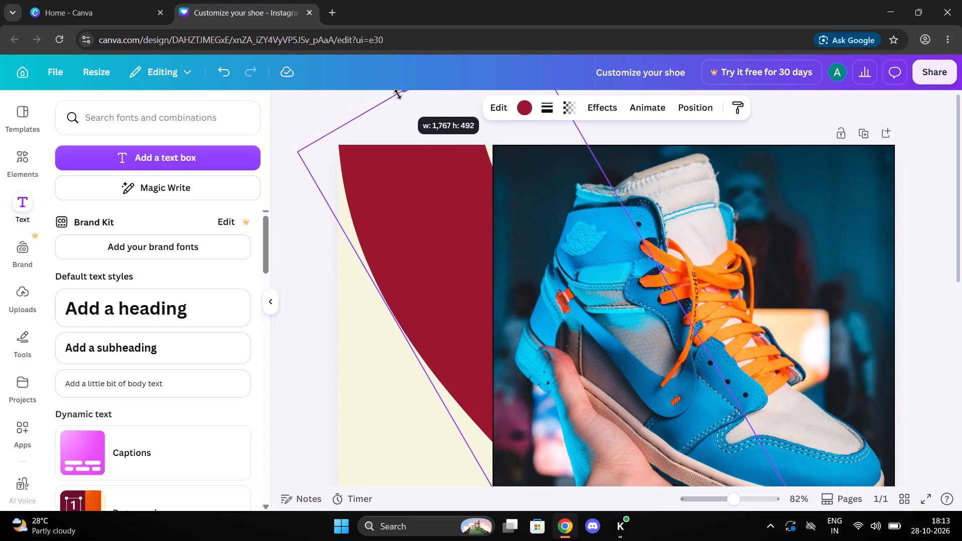
{"action": "left_click_drag", "start_coordinate": [398, 94], "coordinate": [456, 125]}
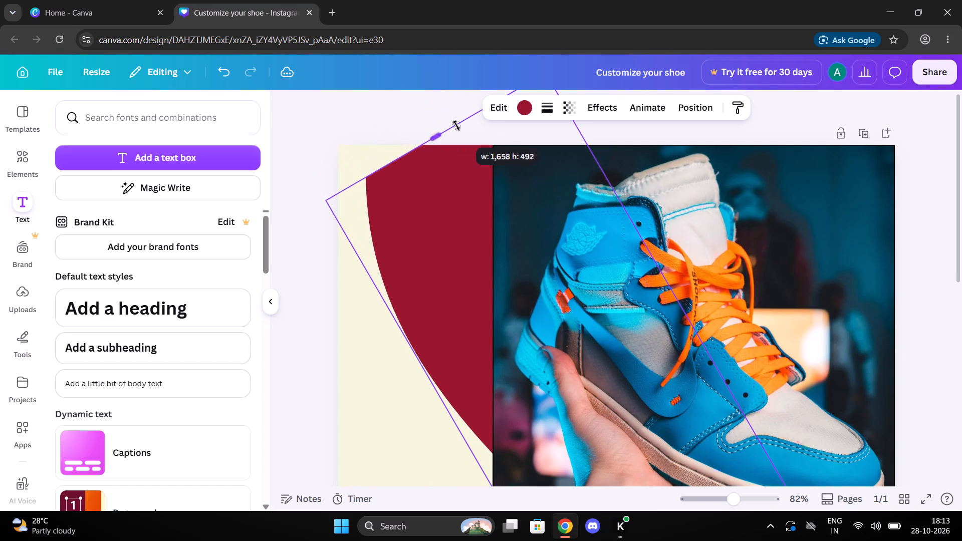
{"action": "left_click_drag", "start_coordinate": [456, 125], "coordinate": [406, 92]}
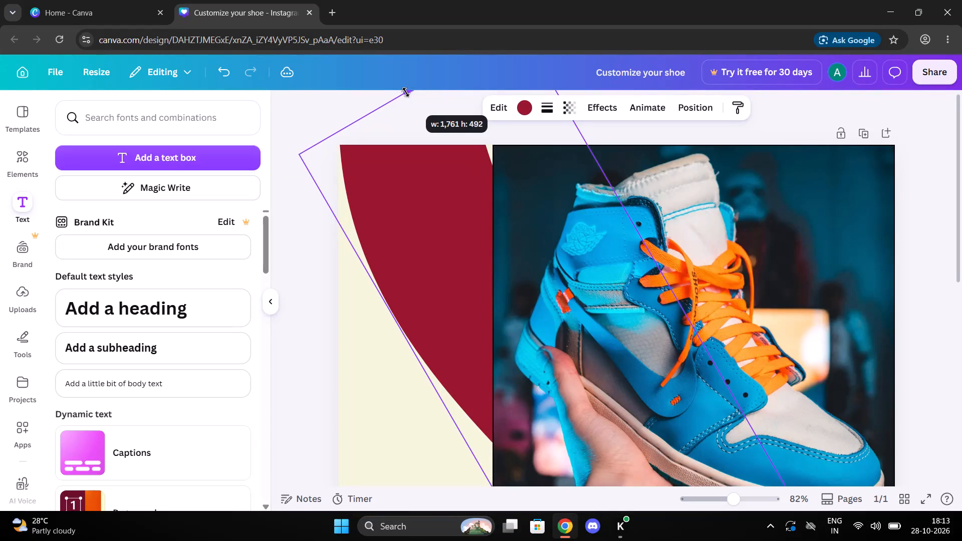
{"action": "left_click_drag", "start_coordinate": [406, 92], "coordinate": [404, 92]}
{"action": "left_click", "coordinate": [301, 117]}
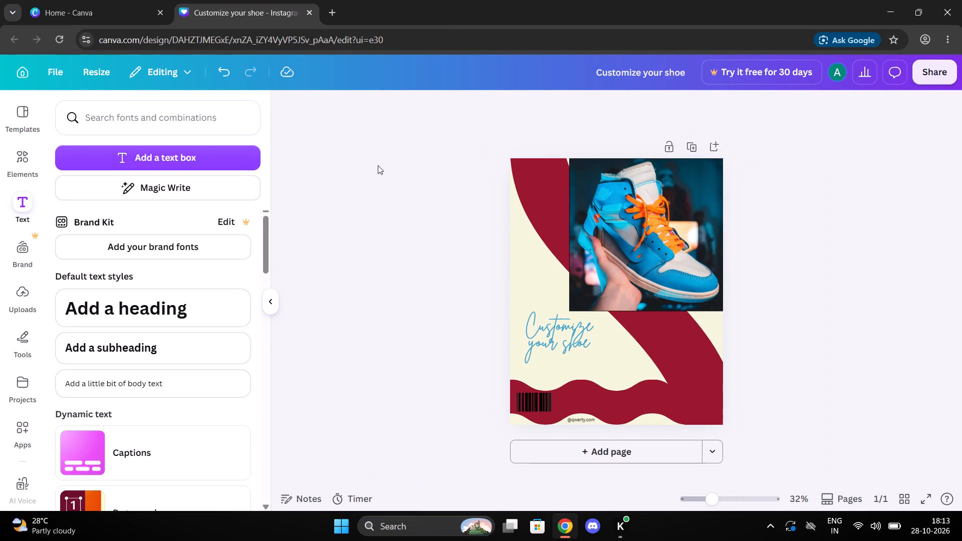
Enlarge the "Customize your shoe" headline to font size 84.9.
{"action": "scroll", "coordinate": [459, 333], "scroll_direction": "down", "scroll_amount": 1}
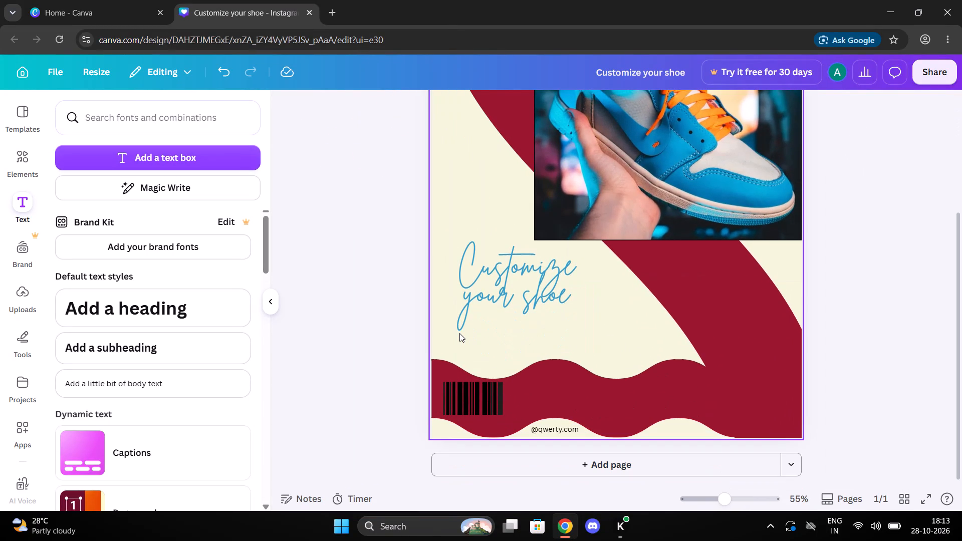
{"action": "left_click", "coordinate": [516, 292]}
{"action": "left_click", "coordinate": [484, 110]}
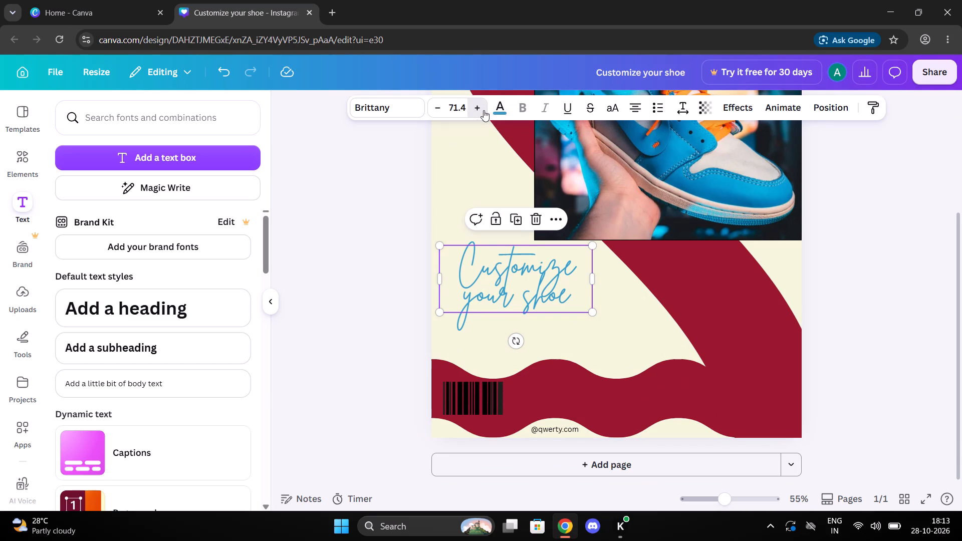
{"action": "triple_click", "coordinate": [484, 110]}
{"action": "left_click", "coordinate": [484, 110]}
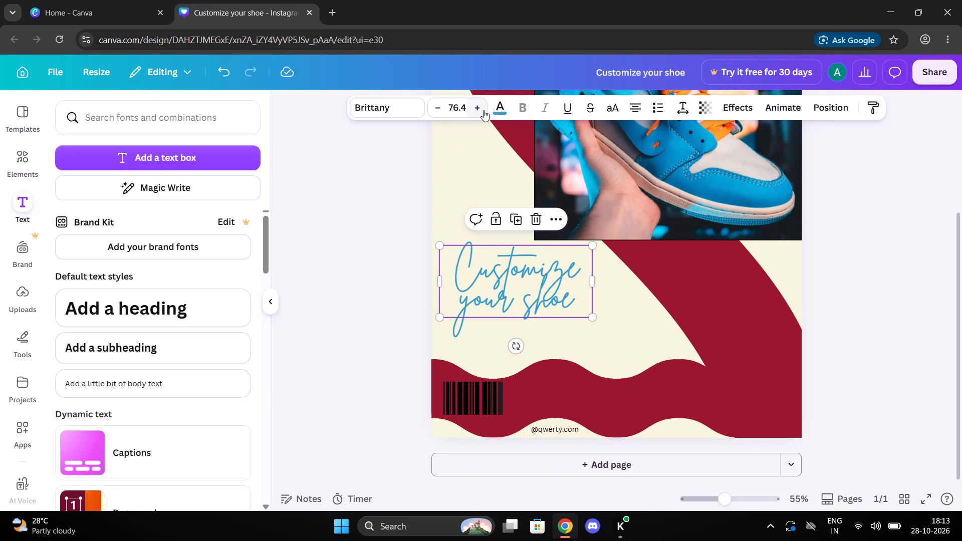
{"action": "left_click", "coordinate": [484, 110]}
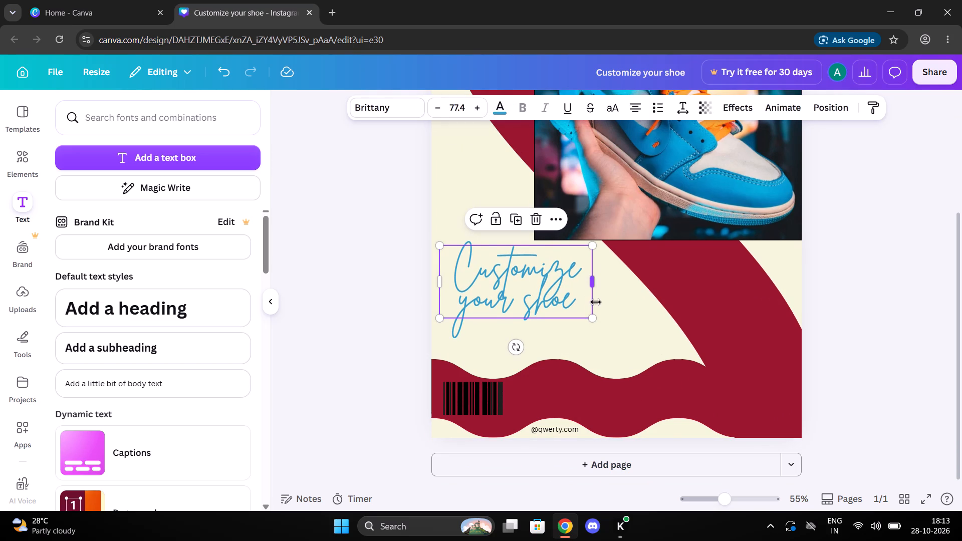
{"action": "left_click_drag", "start_coordinate": [594, 321], "coordinate": [616, 325]}
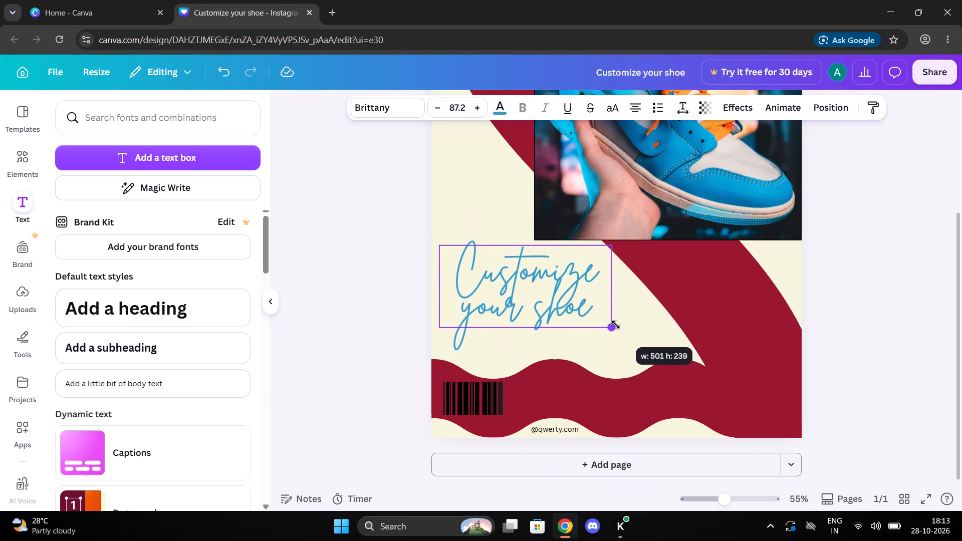
{"action": "left_click_drag", "start_coordinate": [616, 325], "coordinate": [612, 321]}
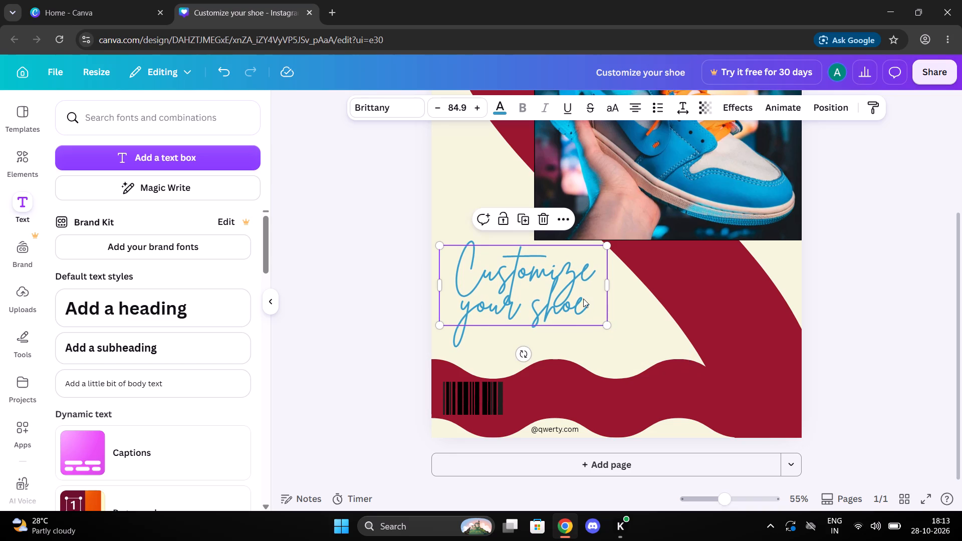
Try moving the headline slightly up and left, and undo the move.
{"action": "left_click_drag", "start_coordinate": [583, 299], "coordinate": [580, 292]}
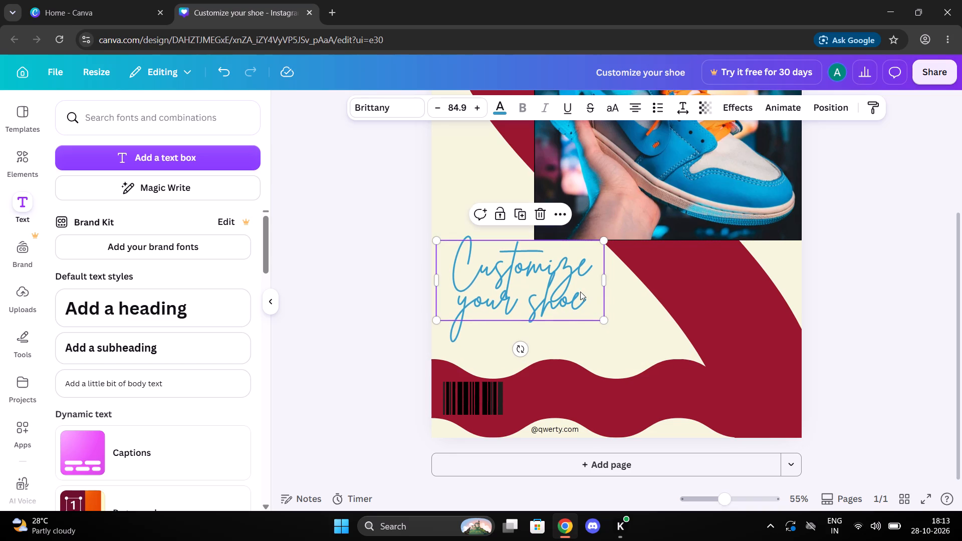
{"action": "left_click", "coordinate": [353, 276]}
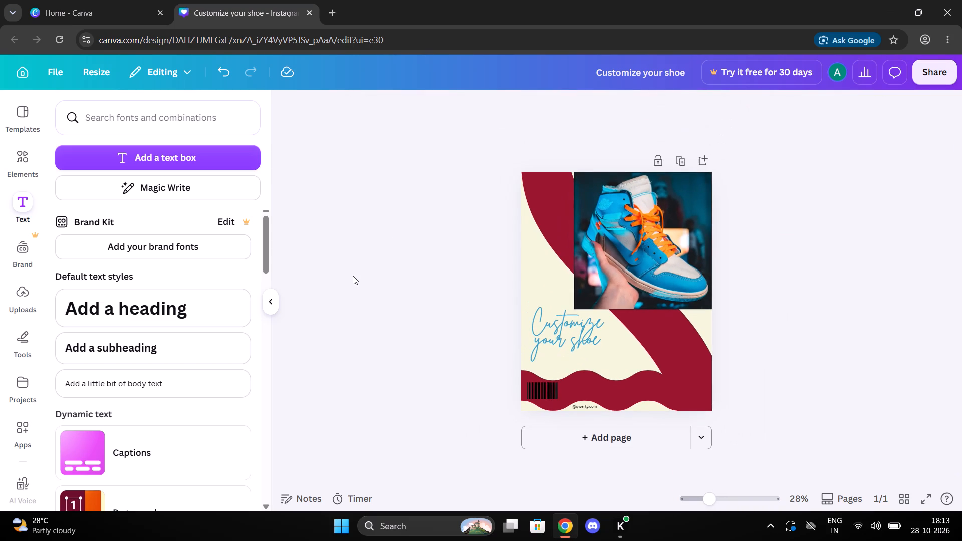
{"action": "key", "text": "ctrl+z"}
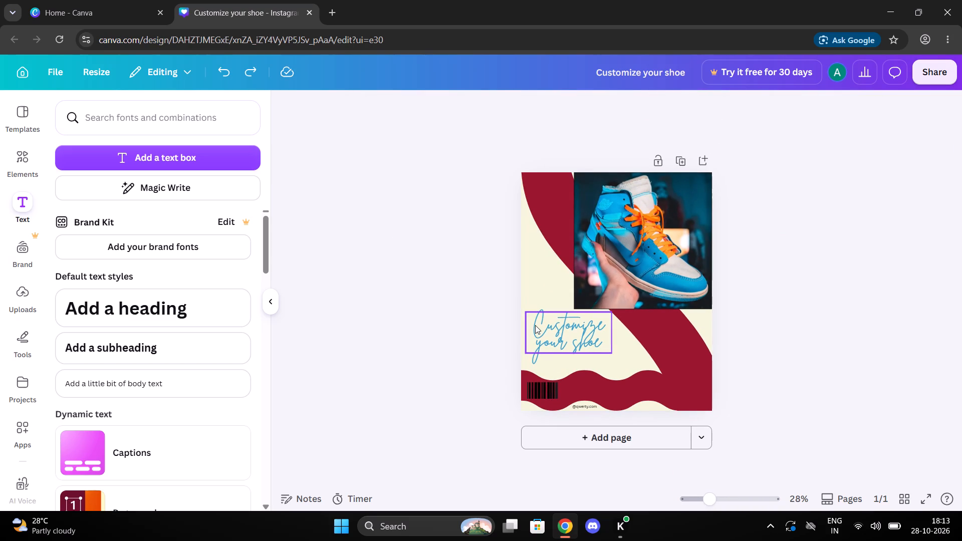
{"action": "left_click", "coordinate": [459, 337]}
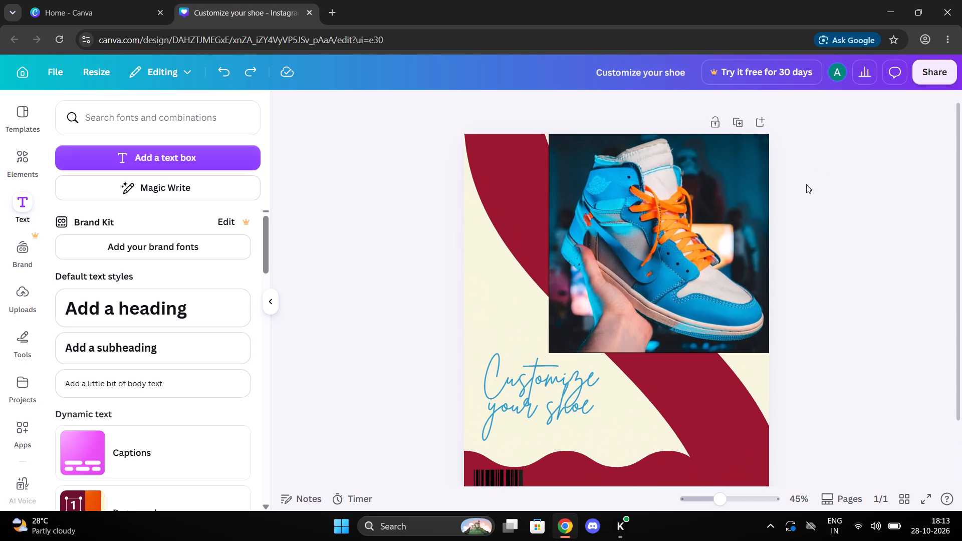
Nudge the shoe photo slightly left and extend its right side to meet the page's right edge.
{"action": "left_click_drag", "start_coordinate": [646, 218], "coordinate": [641, 217]}
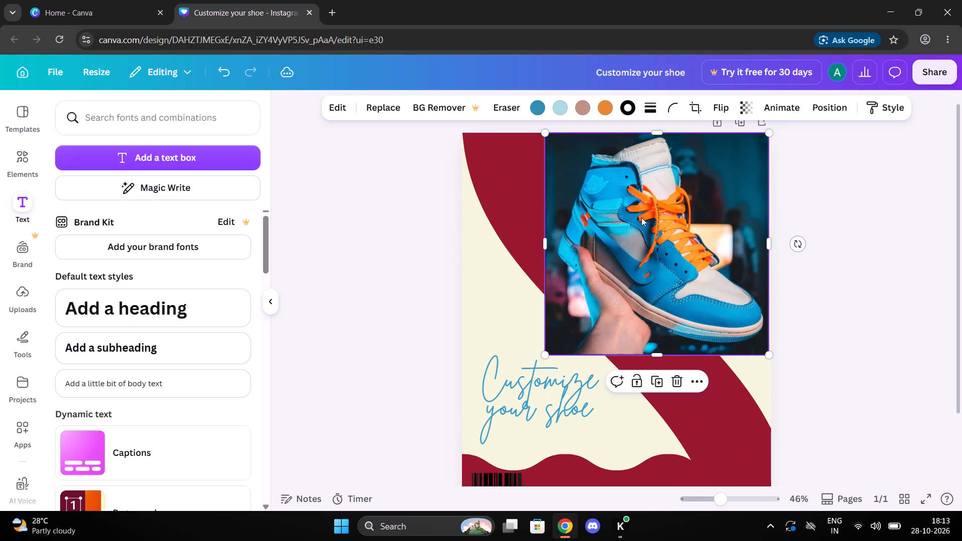
{"action": "left_click", "coordinate": [775, 247]}
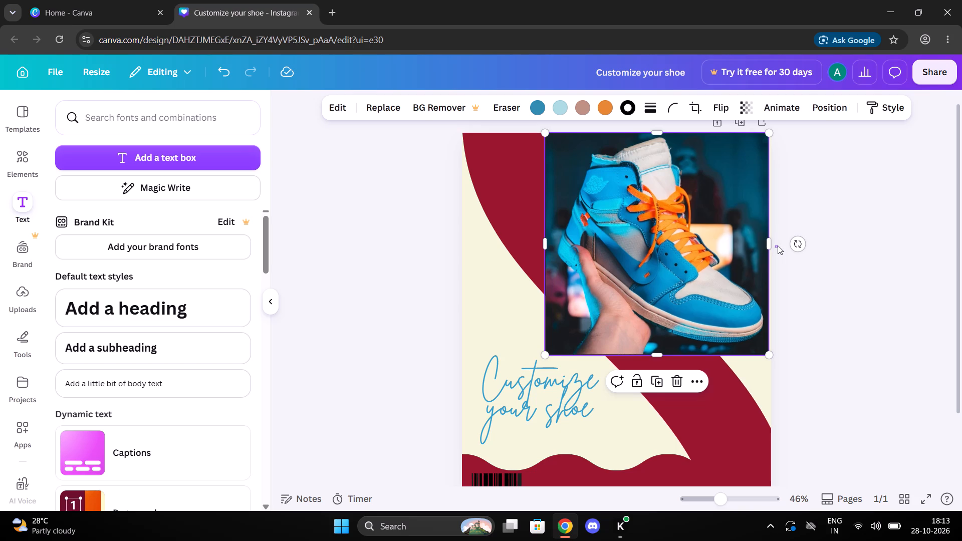
{"action": "left_click", "coordinate": [747, 249]}
{"action": "left_click_drag", "start_coordinate": [770, 246], "coordinate": [776, 245]}
{"action": "left_click", "coordinate": [858, 308]}
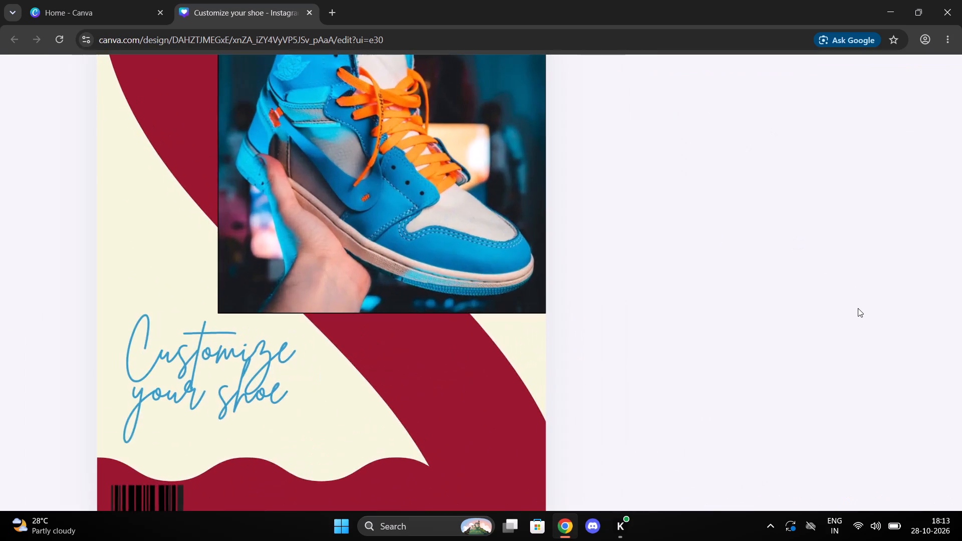
Widen the shoe photo slightly by extending its left side further over the burgundy curve.
{"action": "scroll", "coordinate": [858, 308], "scroll_direction": "up", "scroll_amount": 2}
{"action": "left_click", "coordinate": [278, 259]}
{"action": "left_click_drag", "start_coordinate": [219, 291], "coordinate": [211, 287]}
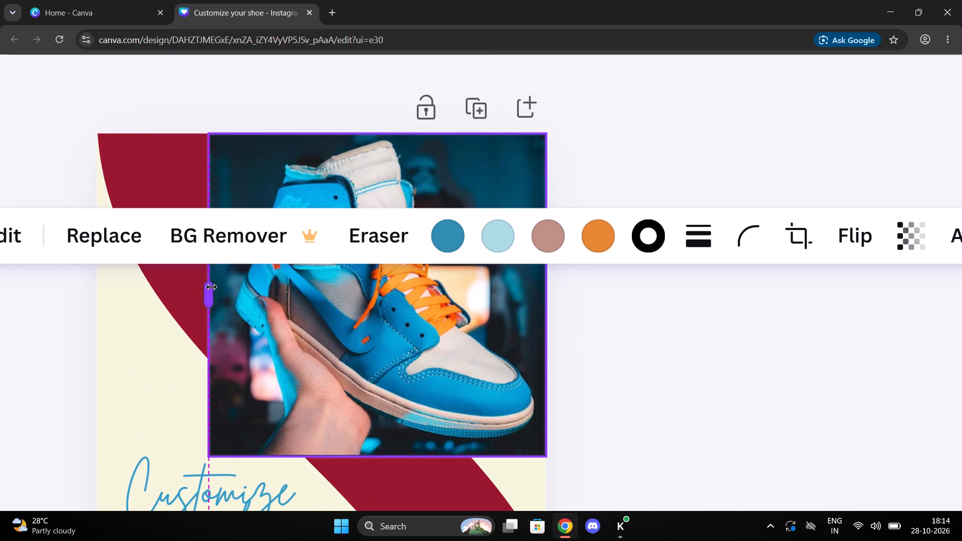
{"action": "left_click_drag", "start_coordinate": [211, 287], "coordinate": [209, 287]}
{"action": "left_click", "coordinate": [606, 309]}
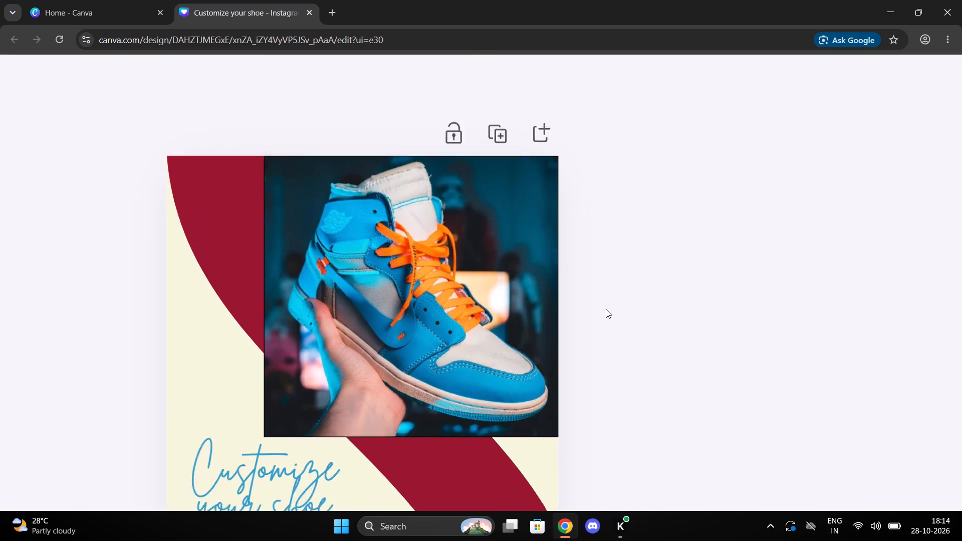
Duplicate the upper burgundy curved shape behind the shoe photo.
{"action": "scroll", "coordinate": [606, 309], "scroll_direction": "right", "scroll_amount": 1}
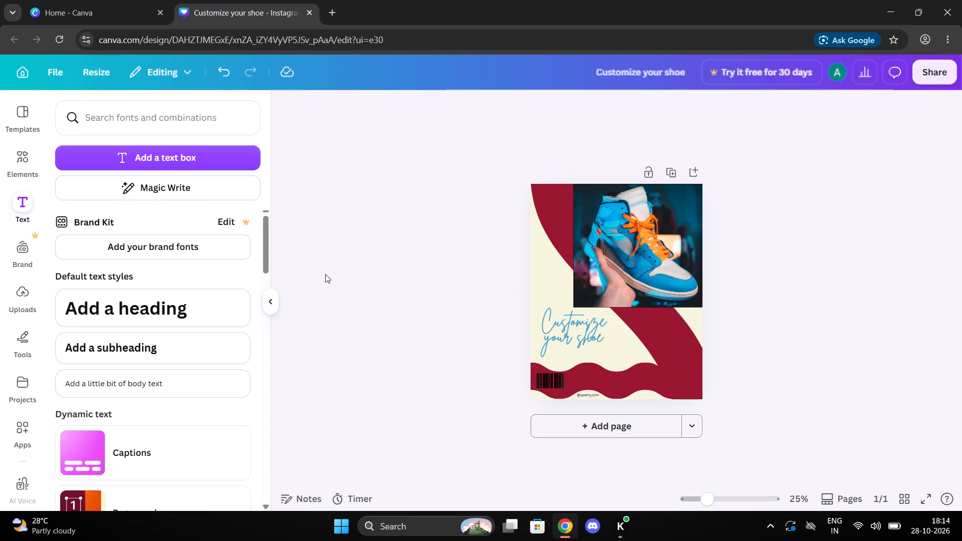
{"action": "left_click", "coordinate": [325, 274]}
{"action": "scroll", "coordinate": [675, 240], "scroll_direction": "down", "scroll_amount": 1}
{"action": "left_click", "coordinate": [564, 204]}
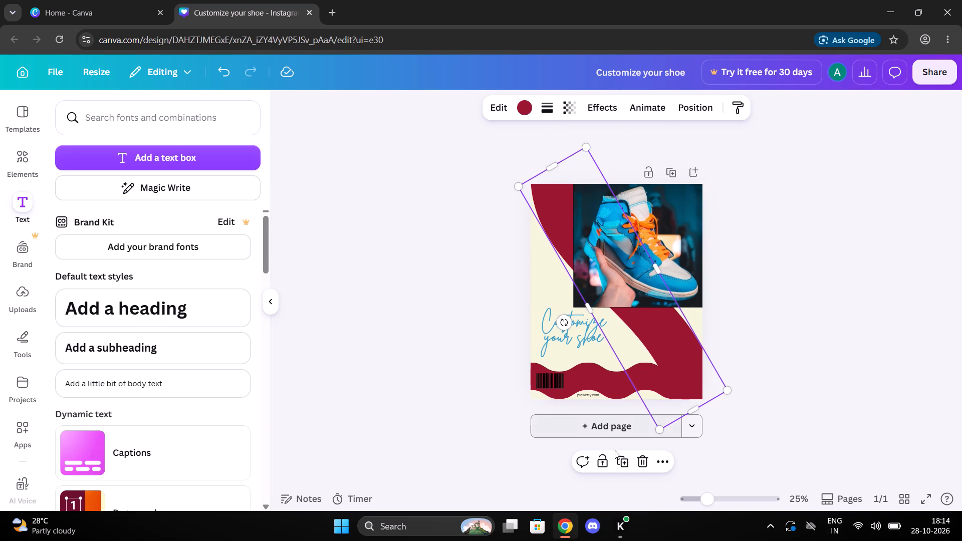
{"action": "left_click", "coordinate": [624, 465]}
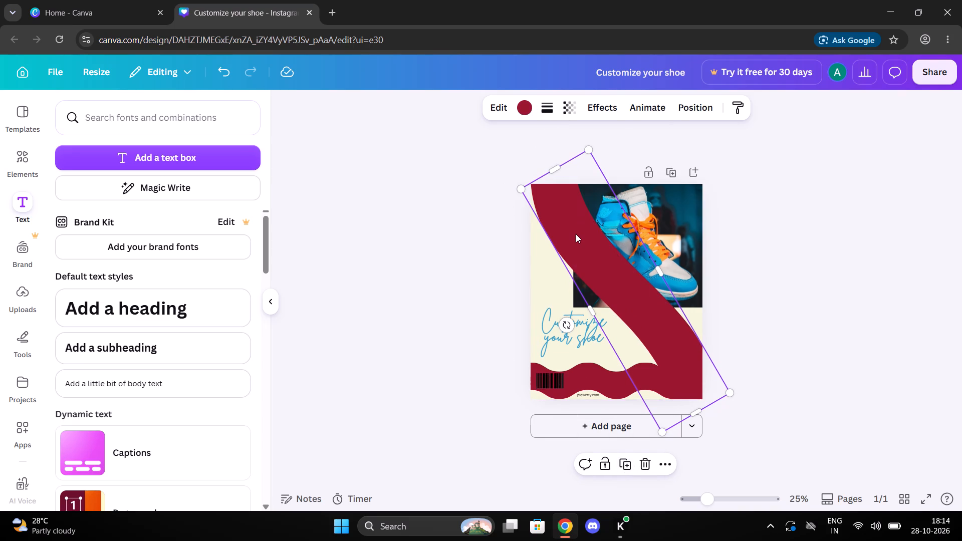
Turn the duplicated curve into a black outline with a solid stroke of weight 7 and no fill colour.
{"action": "left_click", "coordinate": [540, 104]}
{"action": "left_click", "coordinate": [468, 192]}
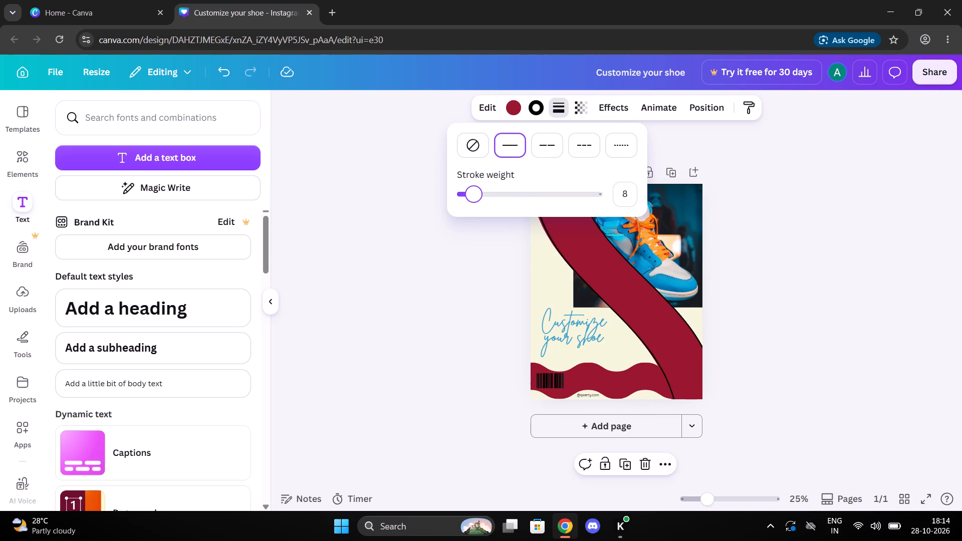
{"action": "left_click", "coordinate": [515, 115]}
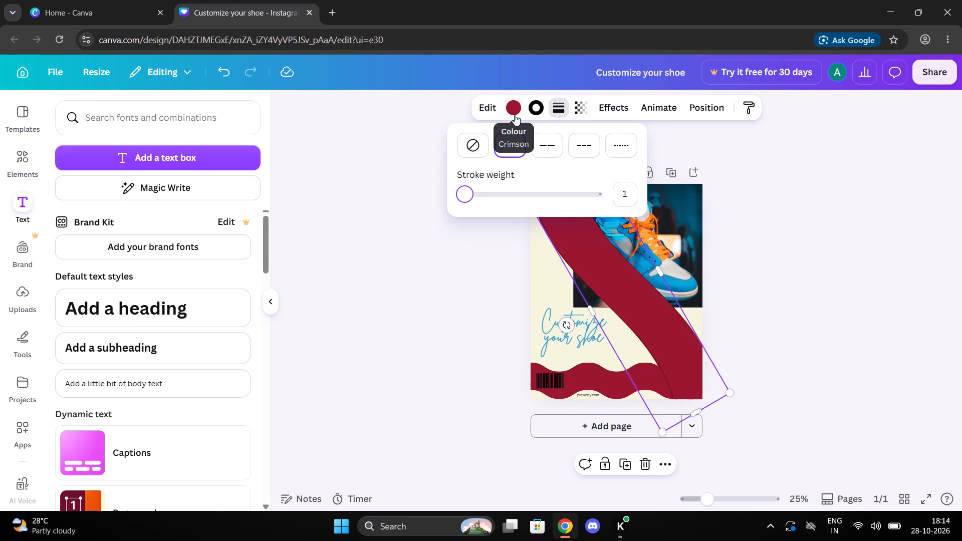
{"action": "left_click", "coordinate": [115, 204]}
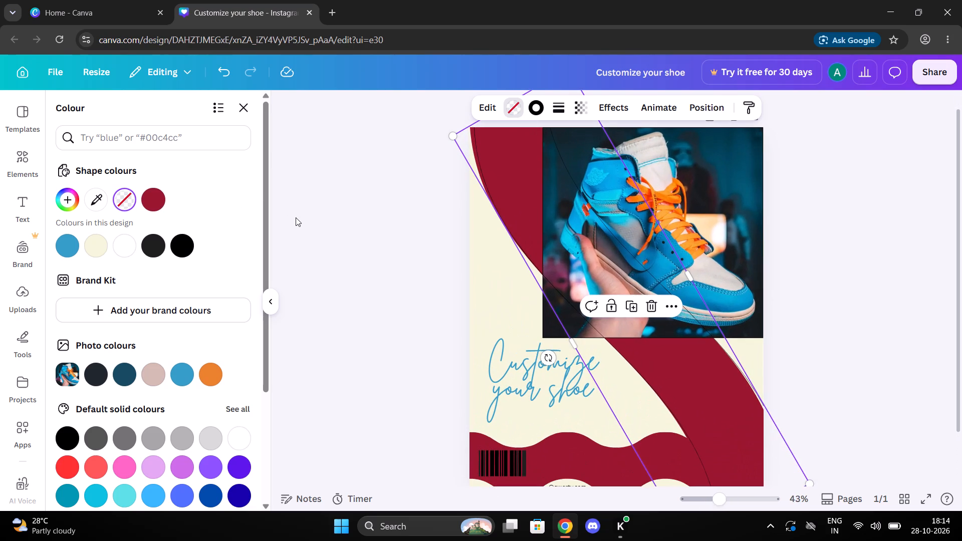
{"action": "left_click", "coordinate": [552, 111]}
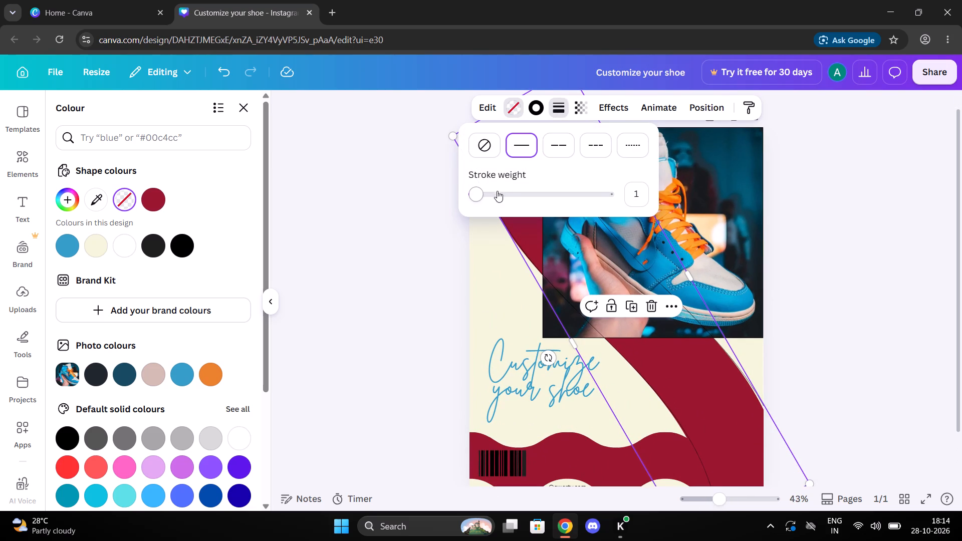
{"action": "left_click", "coordinate": [486, 193]}
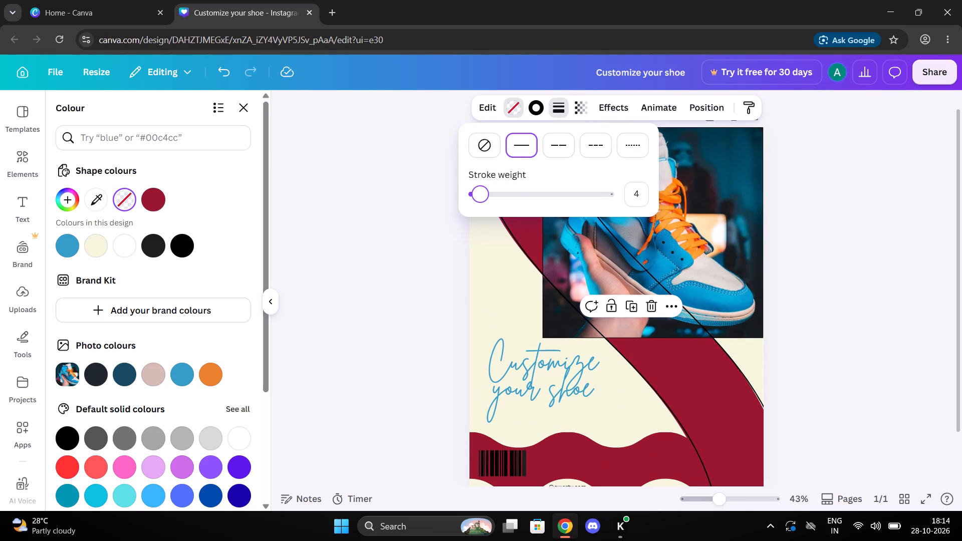
{"action": "left_click", "coordinate": [372, 263]}
{"action": "left_click", "coordinate": [372, 263]}
{"action": "left_click", "coordinate": [372, 263]}
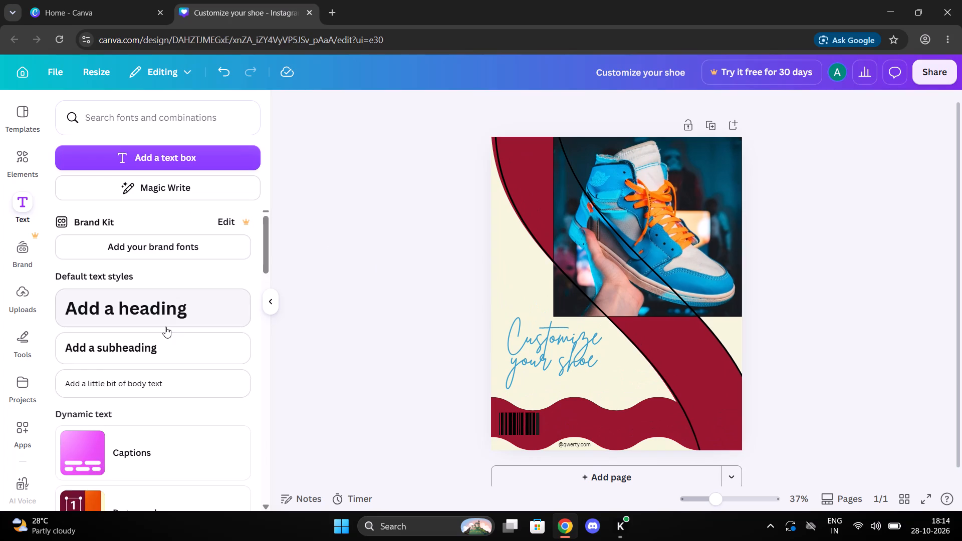
Add the recently used "Now Open!" neon text style and replace its wording with "order now".
{"action": "scroll", "coordinate": [165, 327], "scroll_direction": "down", "scroll_amount": 3}
{"action": "scroll", "coordinate": [156, 286], "scroll_direction": "down", "scroll_amount": 1}
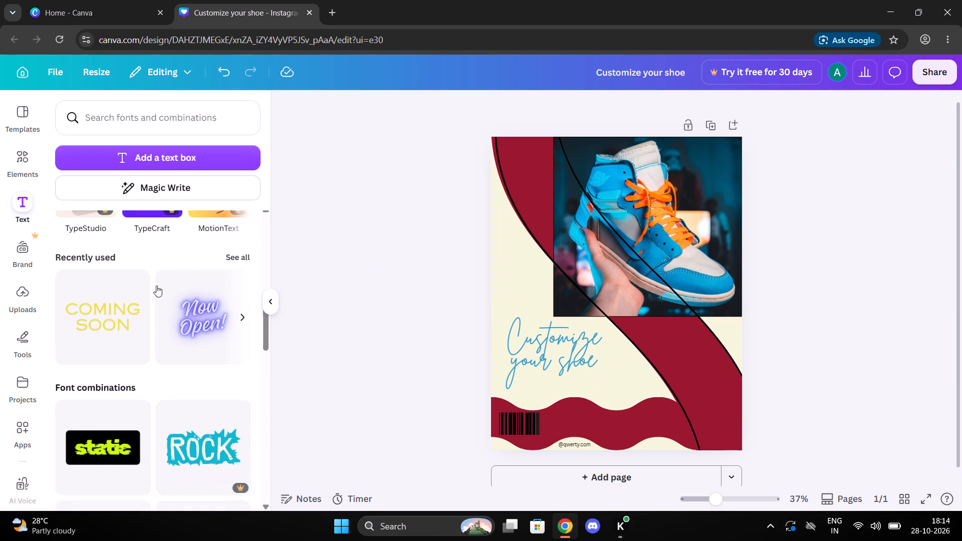
{"action": "left_click", "coordinate": [190, 305]}
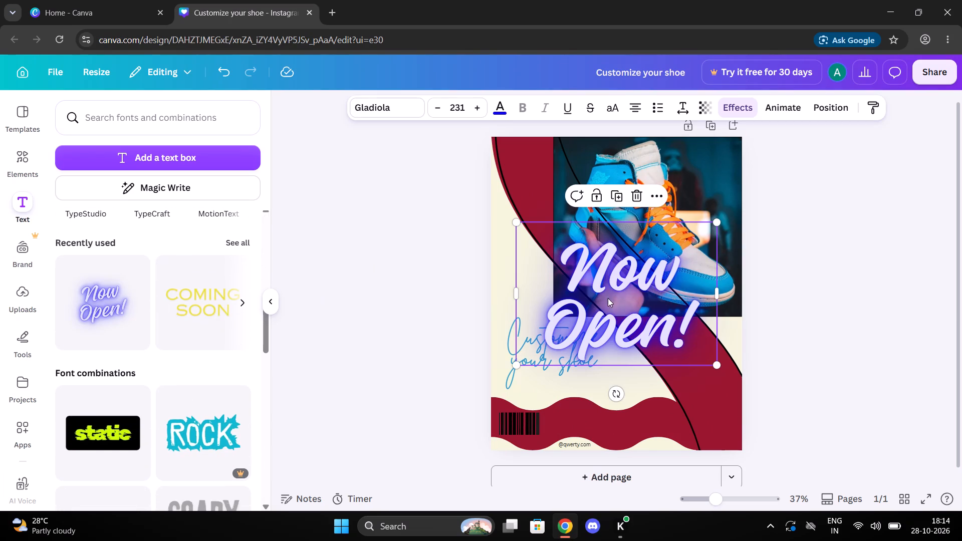
{"action": "double_click", "coordinate": [644, 282]}
{"action": "type", "text": "order"}
{"action": "key", "text": "space"}
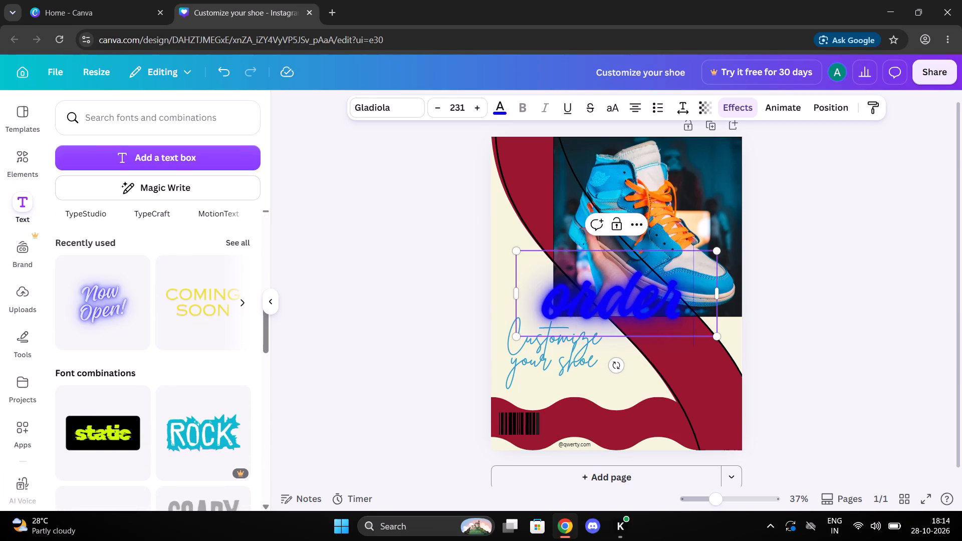
{"action": "type", "text": "now"}
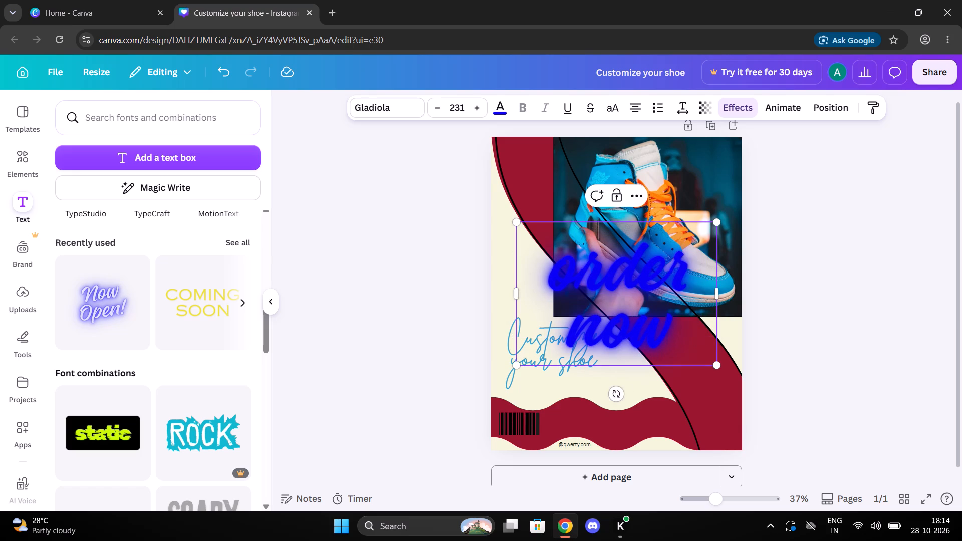
Set the neon effect intensity of the "order now" text to 86.
{"action": "left_click", "coordinate": [500, 109]}
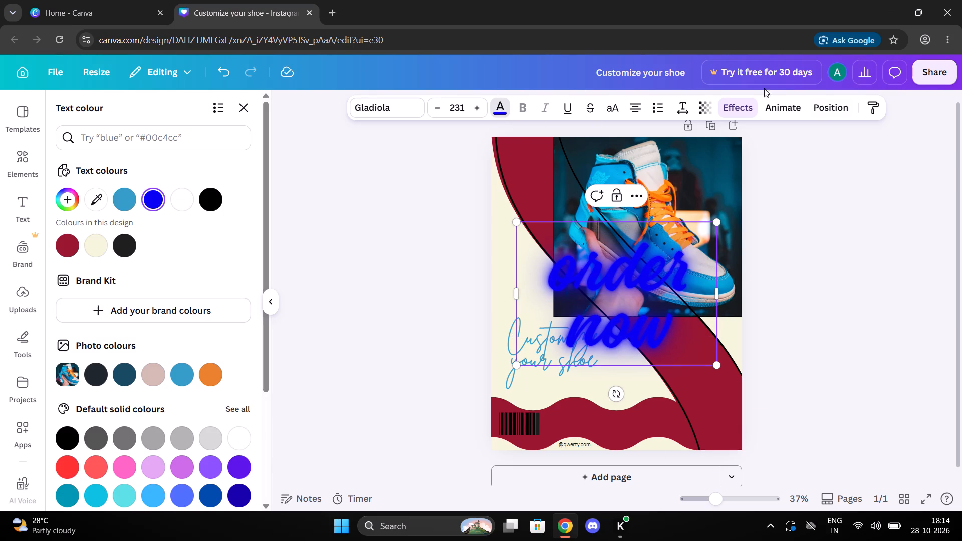
{"action": "left_click", "coordinate": [742, 101]}
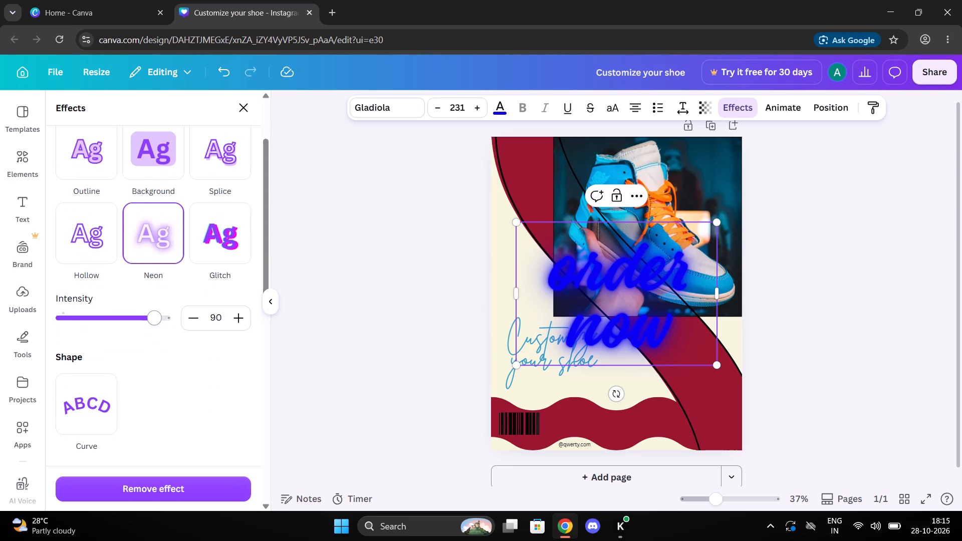
{"action": "left_click_drag", "start_coordinate": [156, 319], "coordinate": [141, 320]}
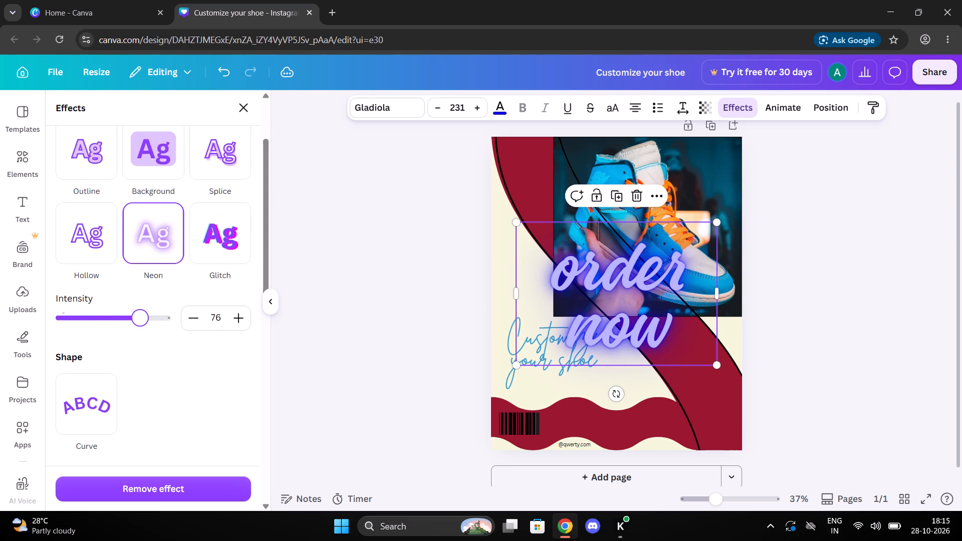
{"action": "left_click_drag", "start_coordinate": [141, 320], "coordinate": [151, 320]}
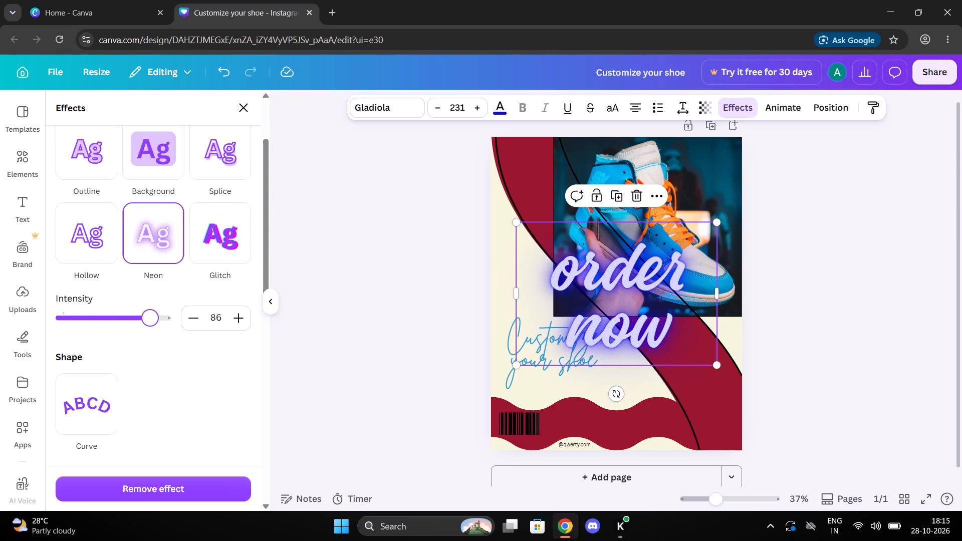
Shrink the "order now" text to font size 145 and place it over the burgundy band below the shoe photo.
{"action": "left_click_drag", "start_coordinate": [514, 219], "coordinate": [595, 277]}
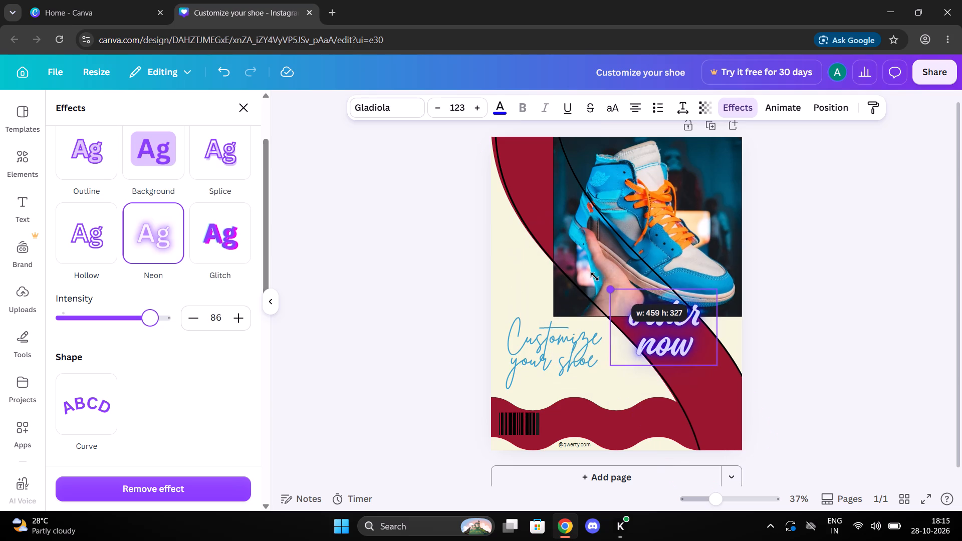
{"action": "left_click_drag", "start_coordinate": [595, 277], "coordinate": [591, 275]}
{"action": "left_click_drag", "start_coordinate": [657, 343], "coordinate": [706, 394]}
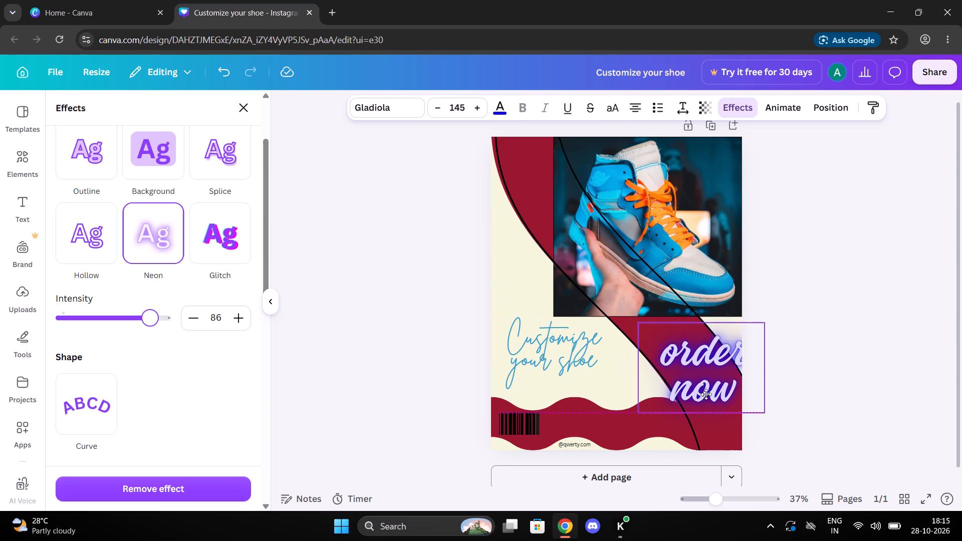
{"action": "left_click_drag", "start_coordinate": [706, 394], "coordinate": [692, 393]}
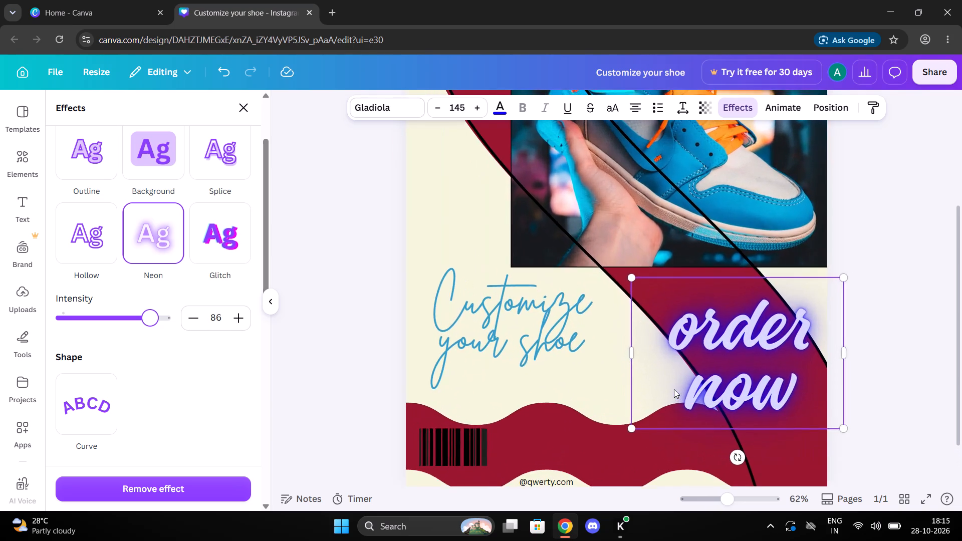
{"action": "left_click", "coordinate": [798, 382]}
{"action": "left_click", "coordinate": [798, 382]}
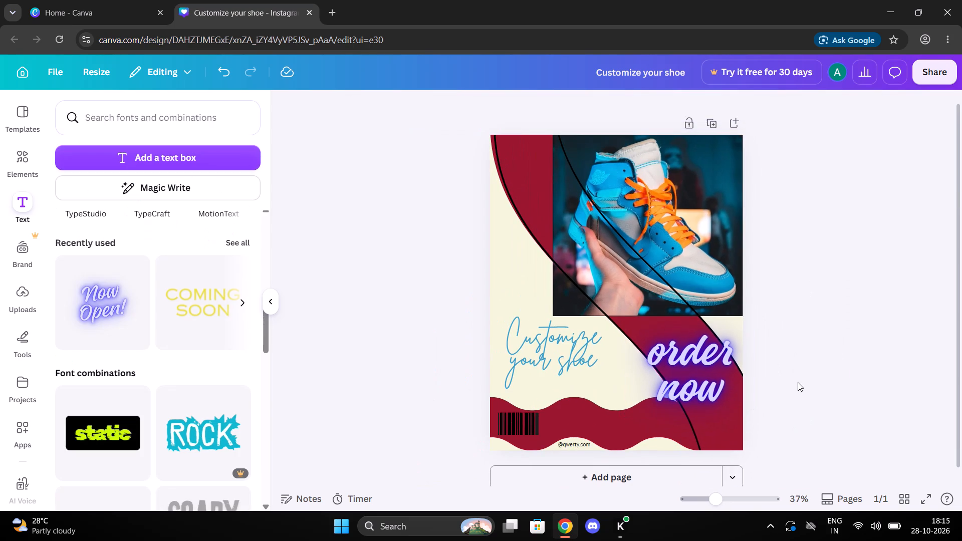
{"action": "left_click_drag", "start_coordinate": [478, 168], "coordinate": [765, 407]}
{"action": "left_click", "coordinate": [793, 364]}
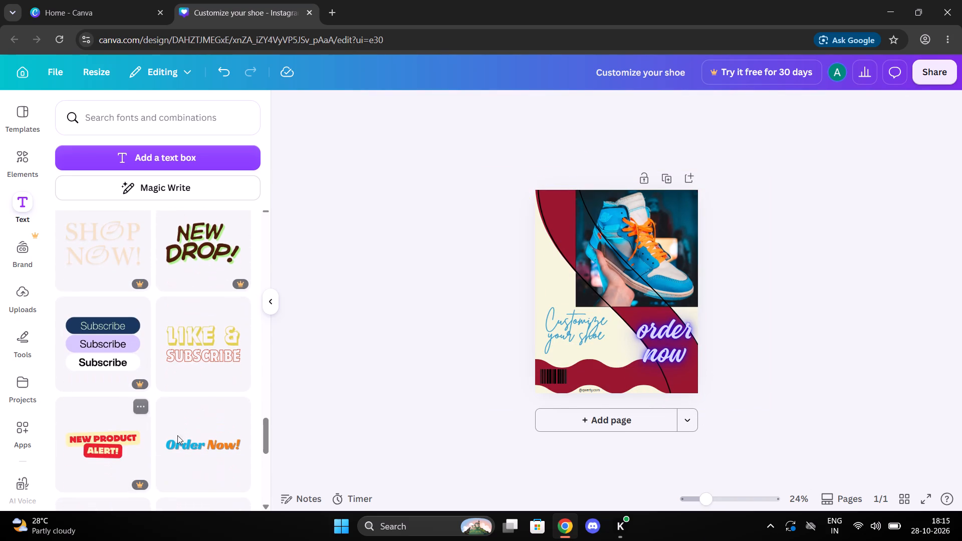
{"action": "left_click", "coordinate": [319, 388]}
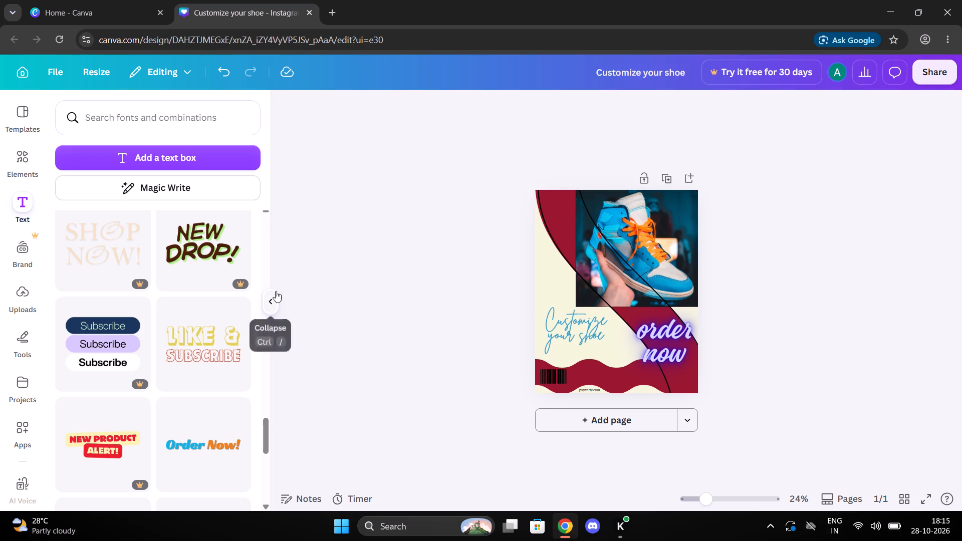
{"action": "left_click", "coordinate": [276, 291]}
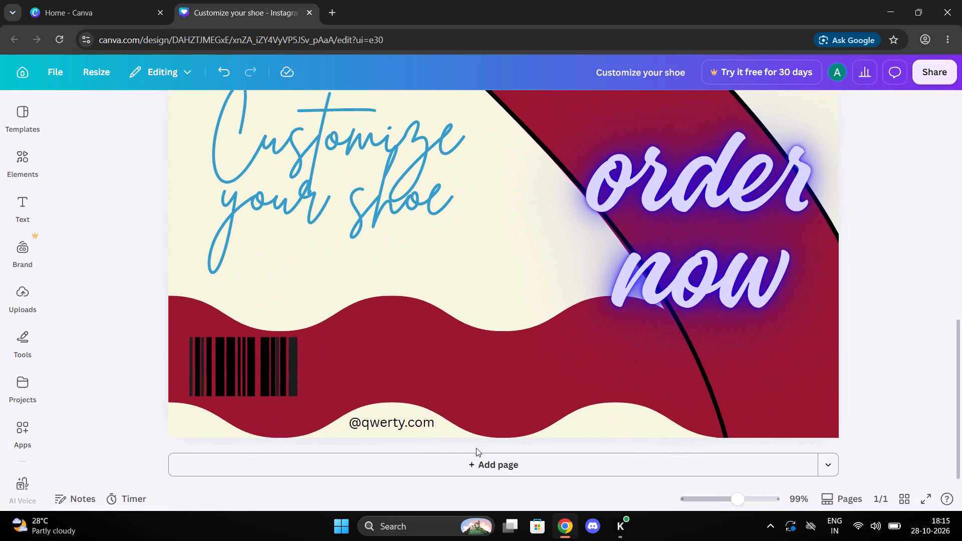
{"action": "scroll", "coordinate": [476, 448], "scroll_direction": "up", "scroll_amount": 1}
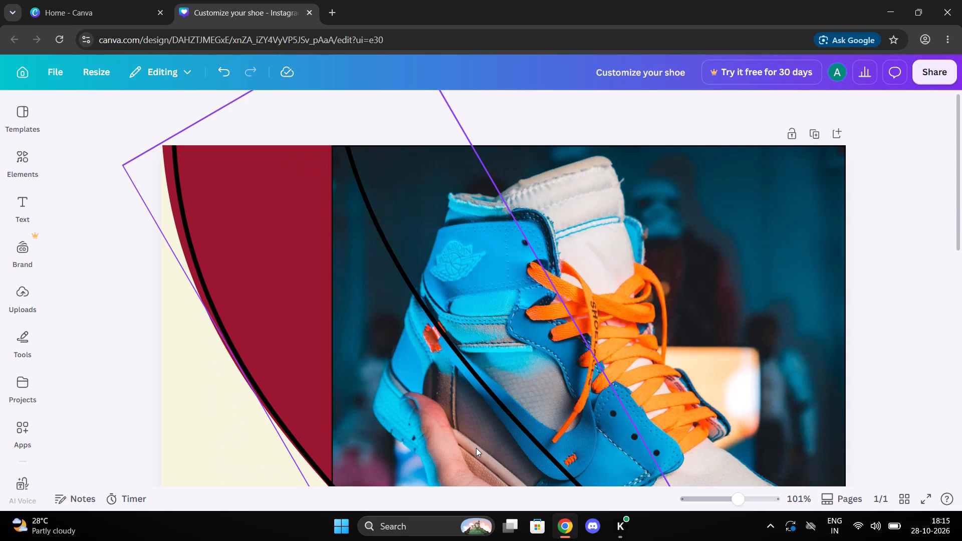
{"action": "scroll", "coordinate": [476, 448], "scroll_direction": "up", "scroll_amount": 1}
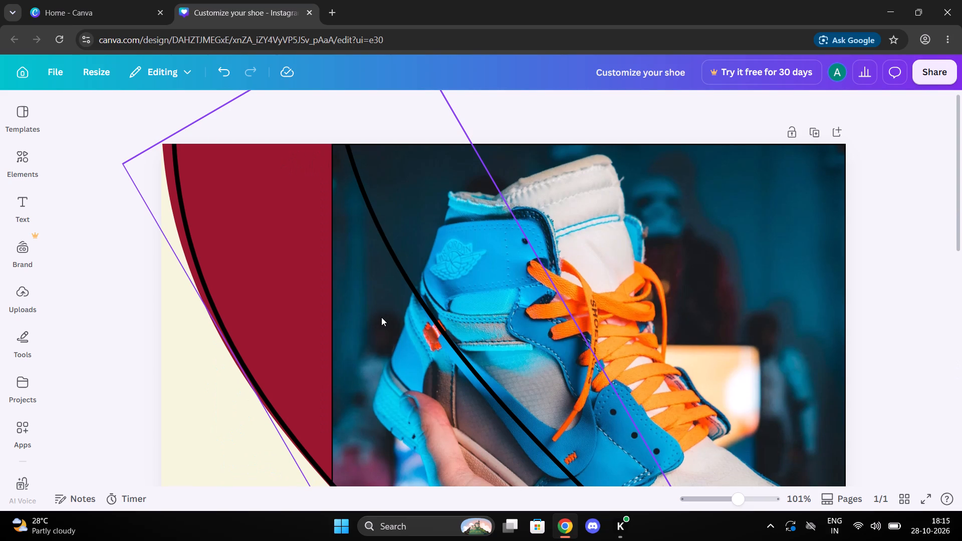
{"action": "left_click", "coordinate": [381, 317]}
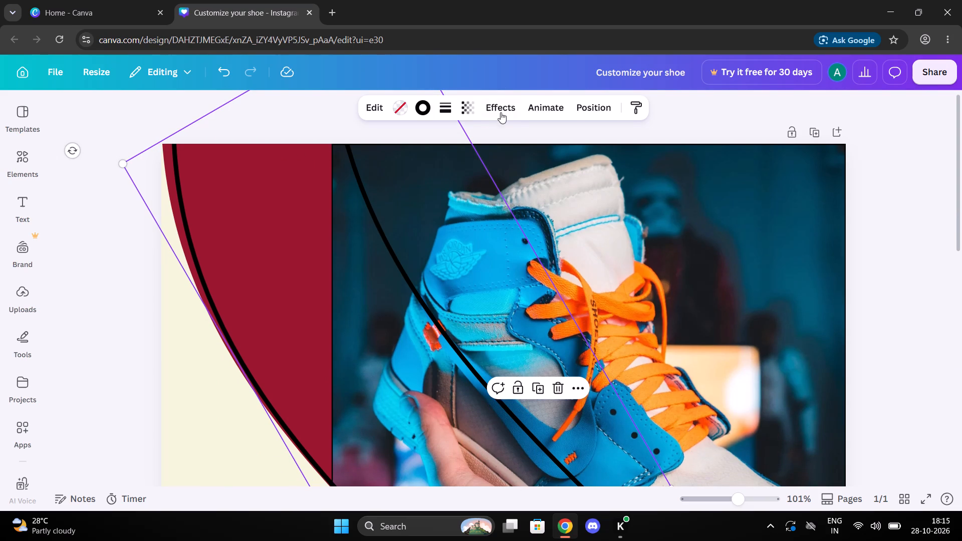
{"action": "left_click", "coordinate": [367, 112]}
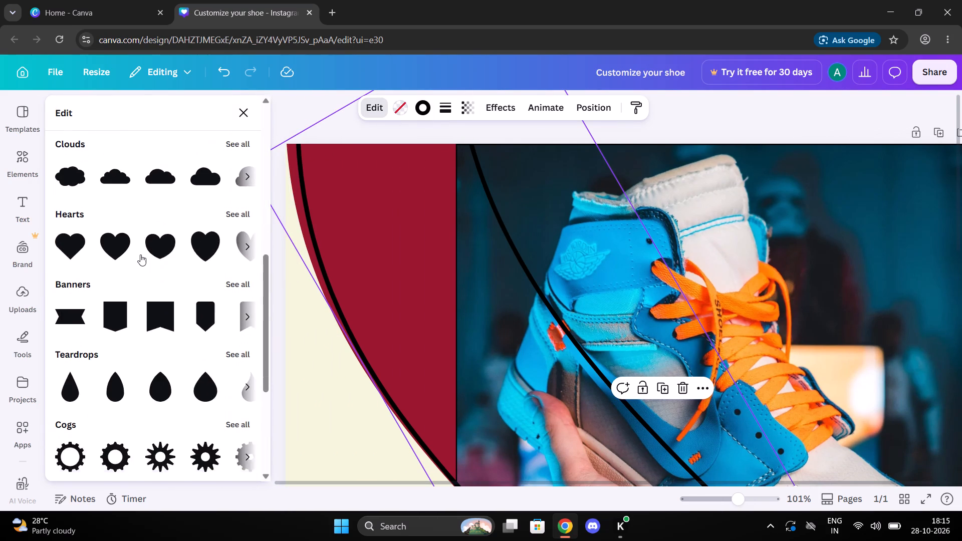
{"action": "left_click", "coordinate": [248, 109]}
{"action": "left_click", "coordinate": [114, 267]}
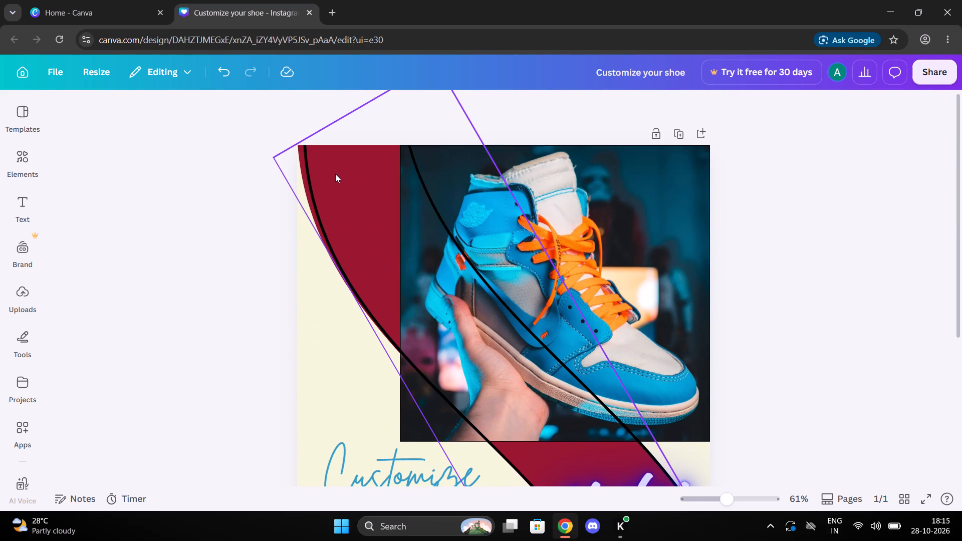
Shift the black outline curve slightly outward so it follows the outer edge of the burgundy curve beside the shoe photo.
{"action": "left_click", "coordinate": [318, 176]}
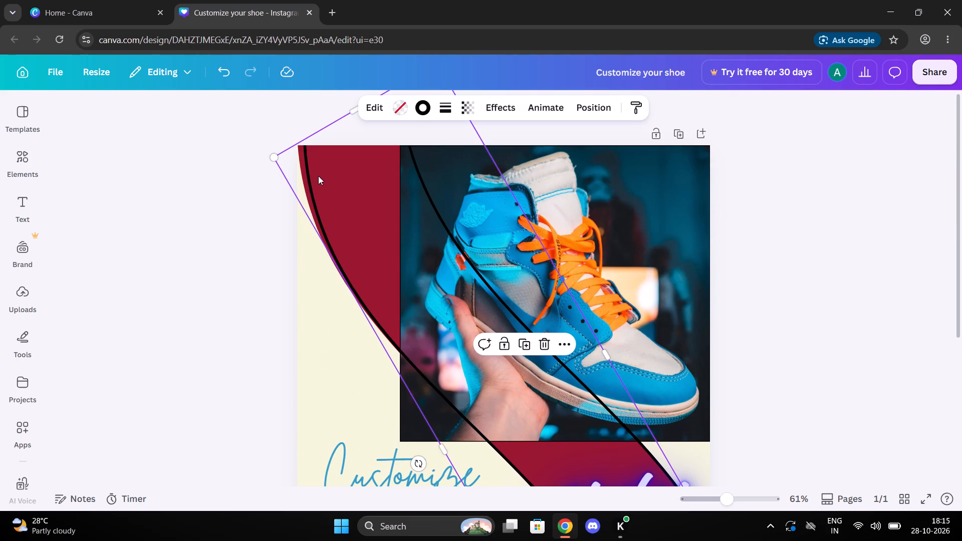
{"action": "left_click", "coordinate": [318, 176]}
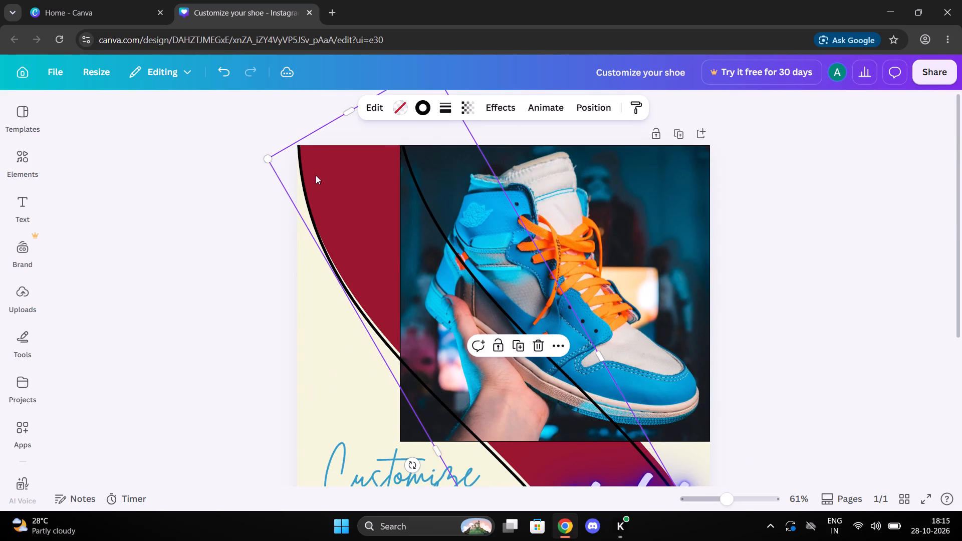
{"action": "left_click", "coordinate": [316, 175]}
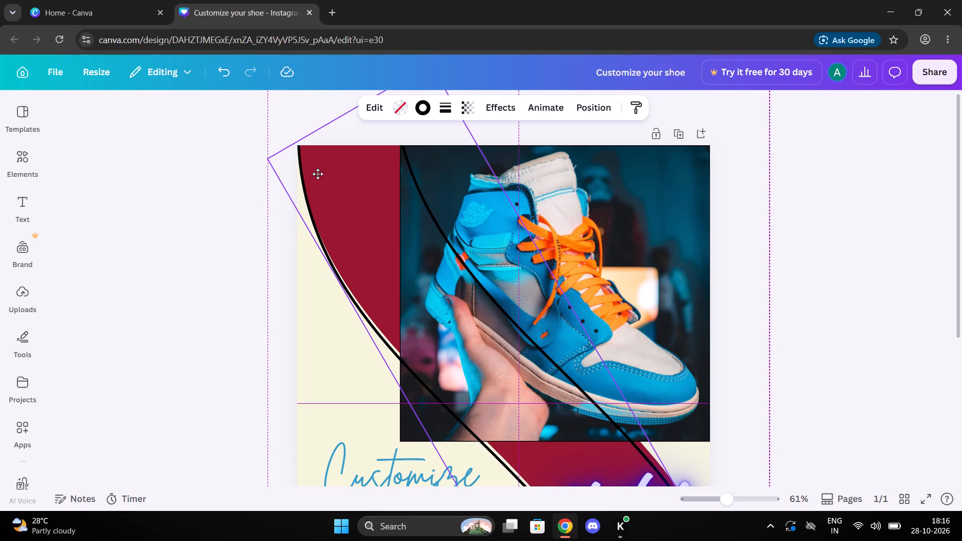
{"action": "left_click", "coordinate": [318, 174]}
{"action": "left_click", "coordinate": [214, 215]}
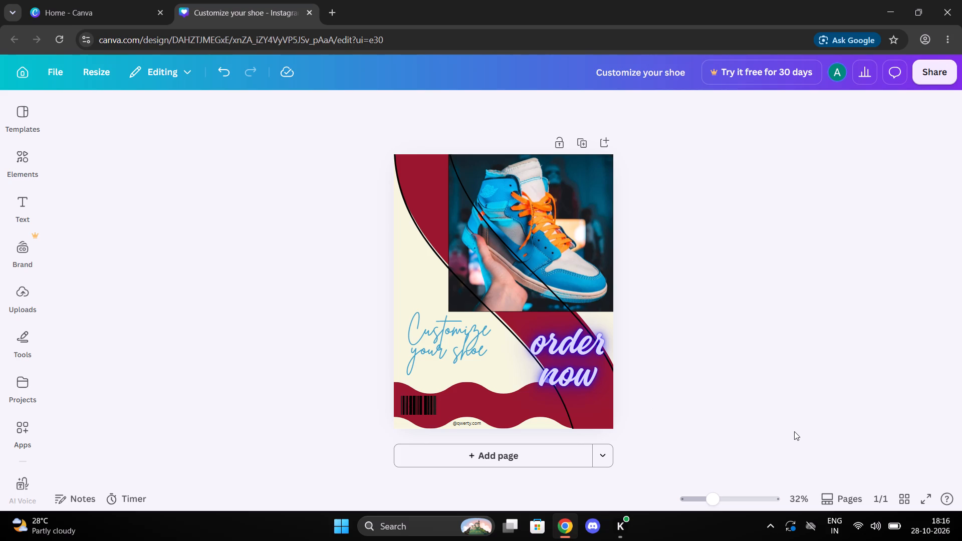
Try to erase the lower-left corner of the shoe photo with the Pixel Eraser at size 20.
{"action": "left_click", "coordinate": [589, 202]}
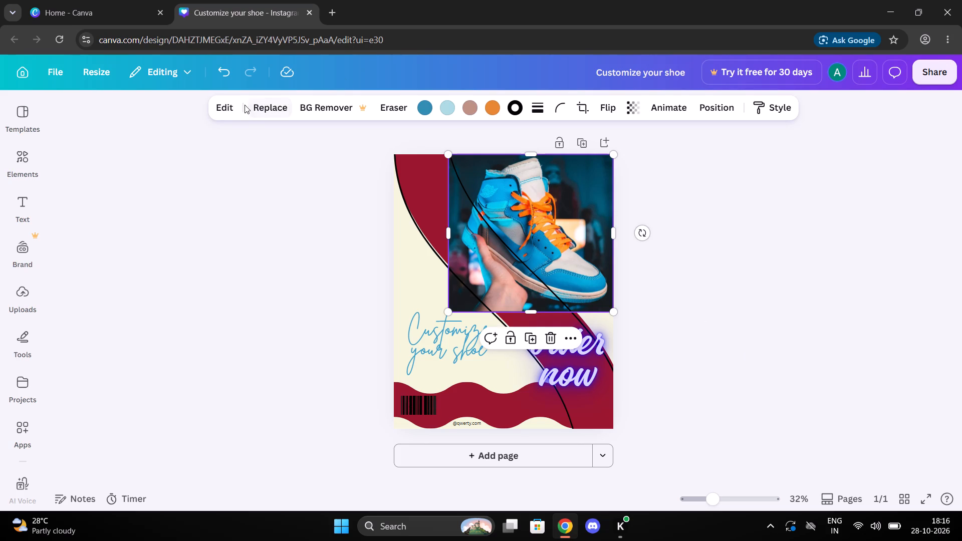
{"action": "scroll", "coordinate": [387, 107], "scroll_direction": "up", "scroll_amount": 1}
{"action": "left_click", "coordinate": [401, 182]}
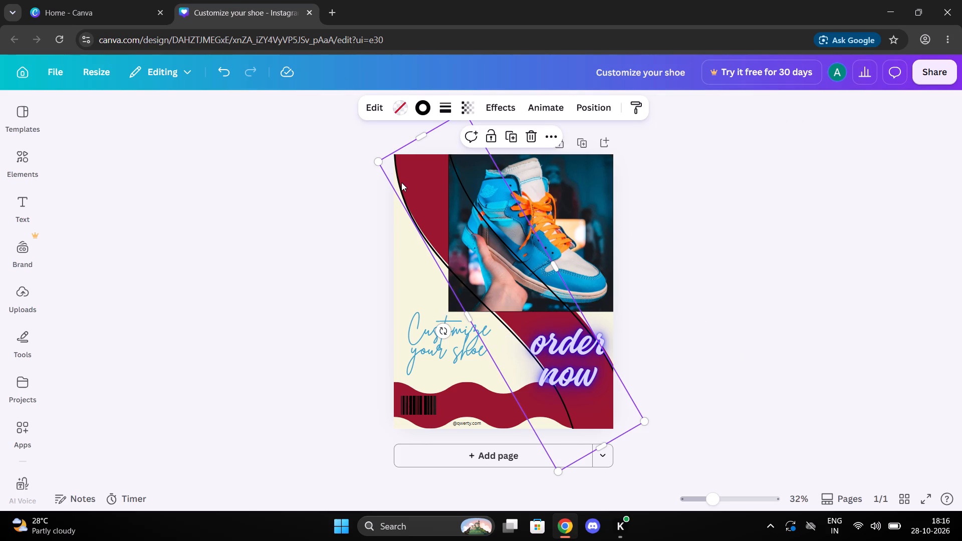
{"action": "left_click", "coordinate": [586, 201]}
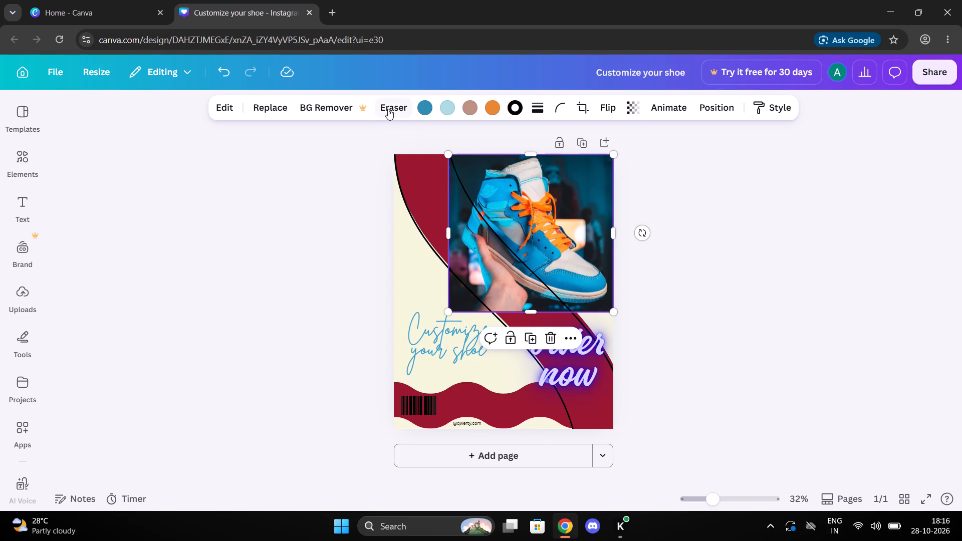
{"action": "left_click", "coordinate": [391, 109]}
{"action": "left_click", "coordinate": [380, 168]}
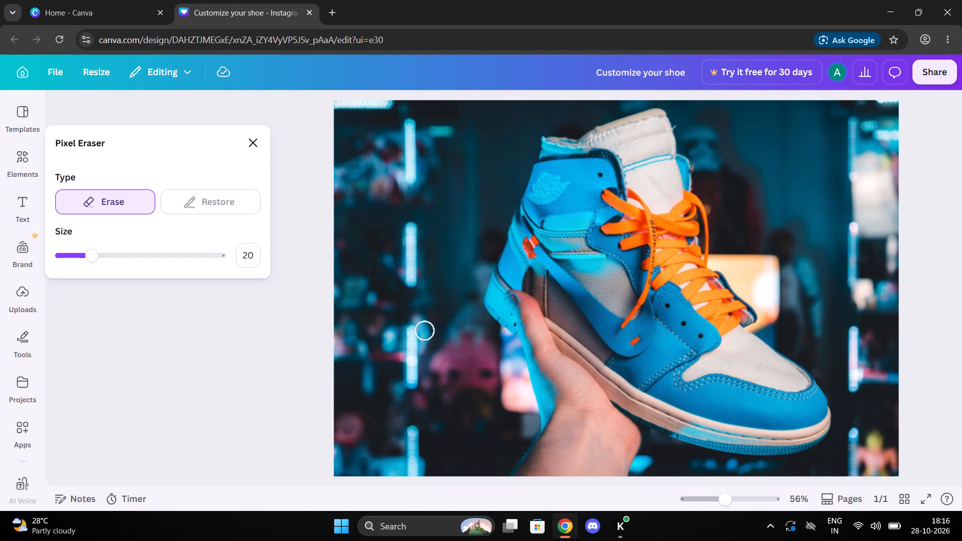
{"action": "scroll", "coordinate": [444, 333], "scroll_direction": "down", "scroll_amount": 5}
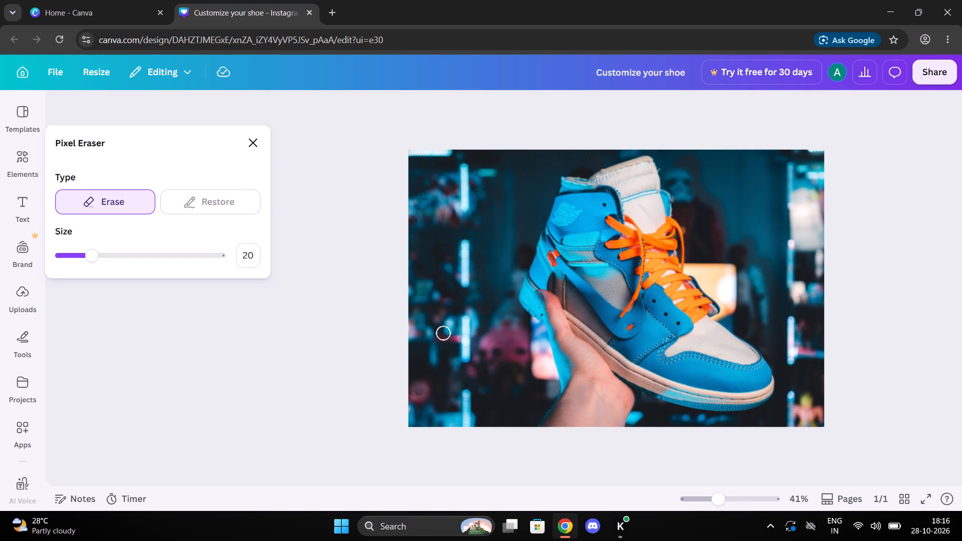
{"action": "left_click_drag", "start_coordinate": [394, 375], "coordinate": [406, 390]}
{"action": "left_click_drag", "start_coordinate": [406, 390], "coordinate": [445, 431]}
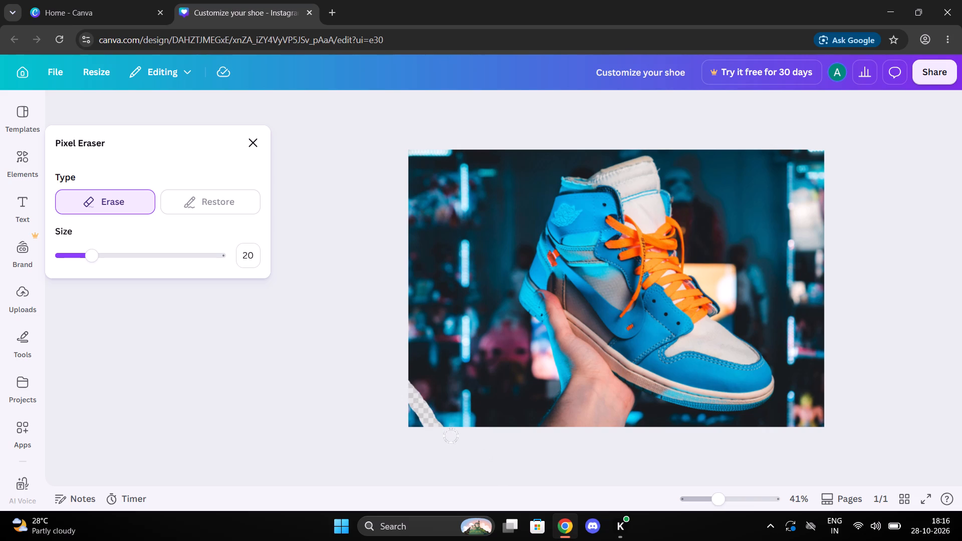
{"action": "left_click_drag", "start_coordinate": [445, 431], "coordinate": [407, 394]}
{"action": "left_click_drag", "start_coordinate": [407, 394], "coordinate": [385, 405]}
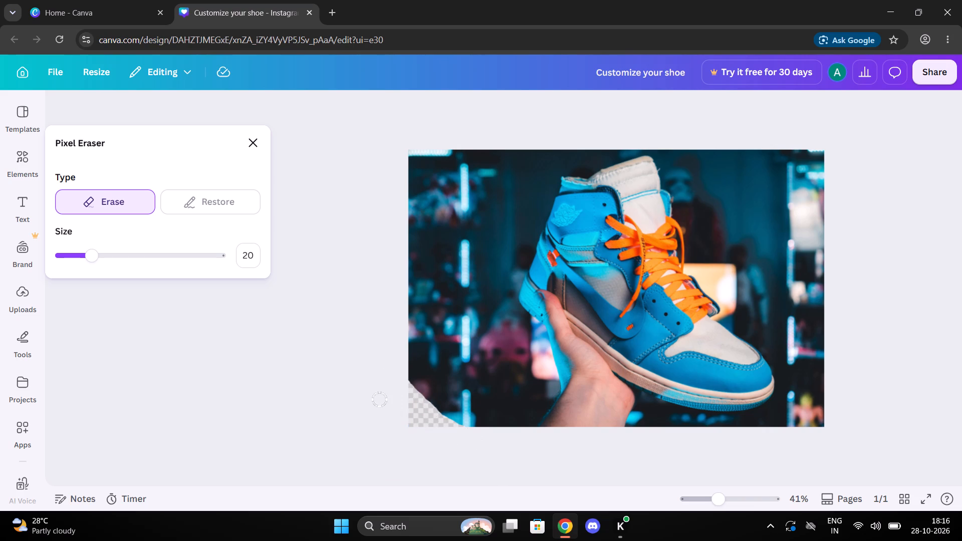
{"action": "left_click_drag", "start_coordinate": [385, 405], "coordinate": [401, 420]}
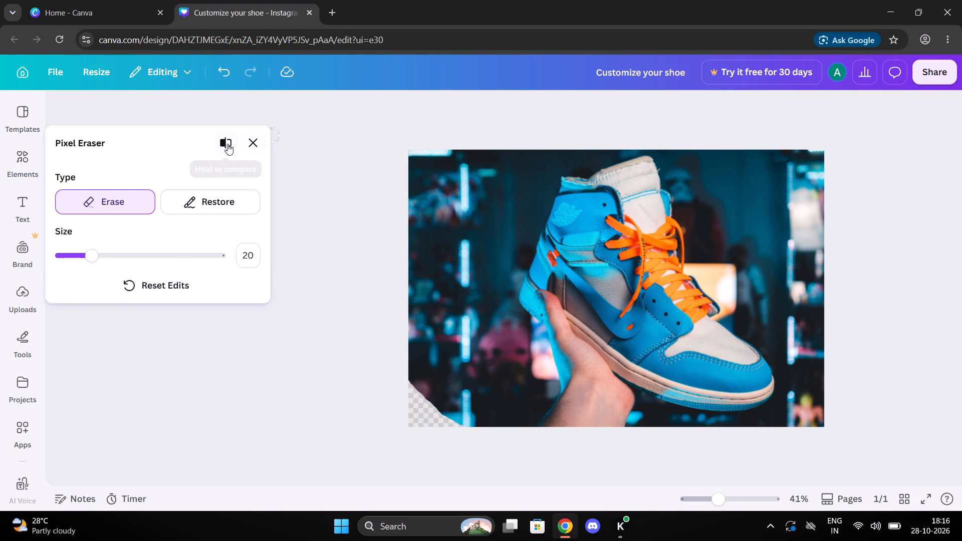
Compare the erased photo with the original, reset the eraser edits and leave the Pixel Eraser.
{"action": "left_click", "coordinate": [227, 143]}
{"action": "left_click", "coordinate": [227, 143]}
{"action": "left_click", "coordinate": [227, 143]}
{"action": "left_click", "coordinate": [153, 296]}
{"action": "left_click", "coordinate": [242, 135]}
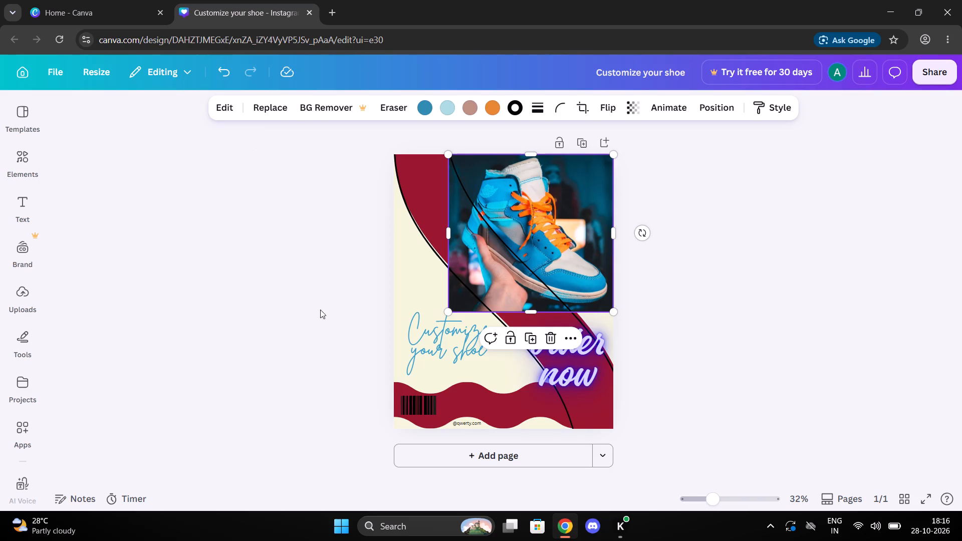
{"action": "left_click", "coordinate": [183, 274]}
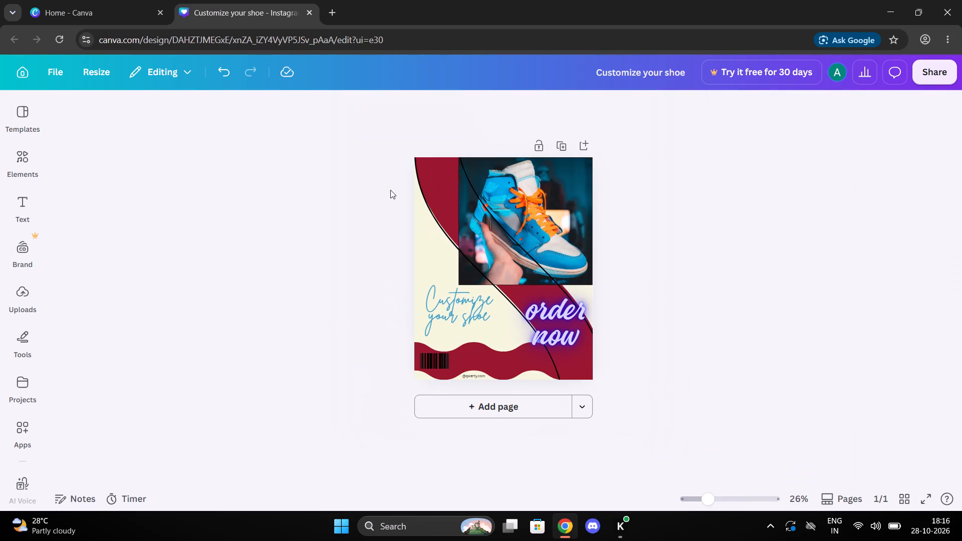
Add the "30% OFF on all products" text style, shrink it and place it between the headline and "order now".
{"action": "left_click", "coordinate": [20, 204]}
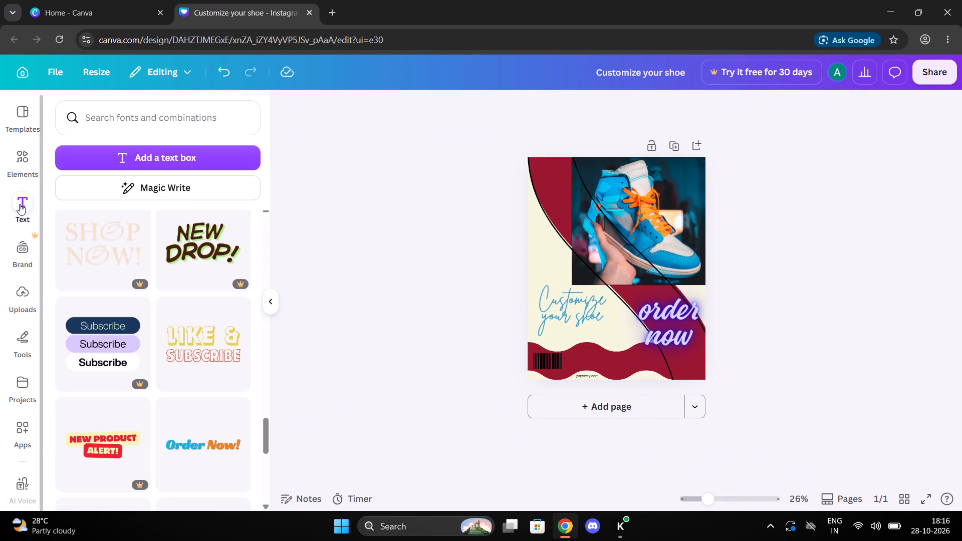
{"action": "scroll", "coordinate": [111, 384], "scroll_direction": "down", "scroll_amount": 8}
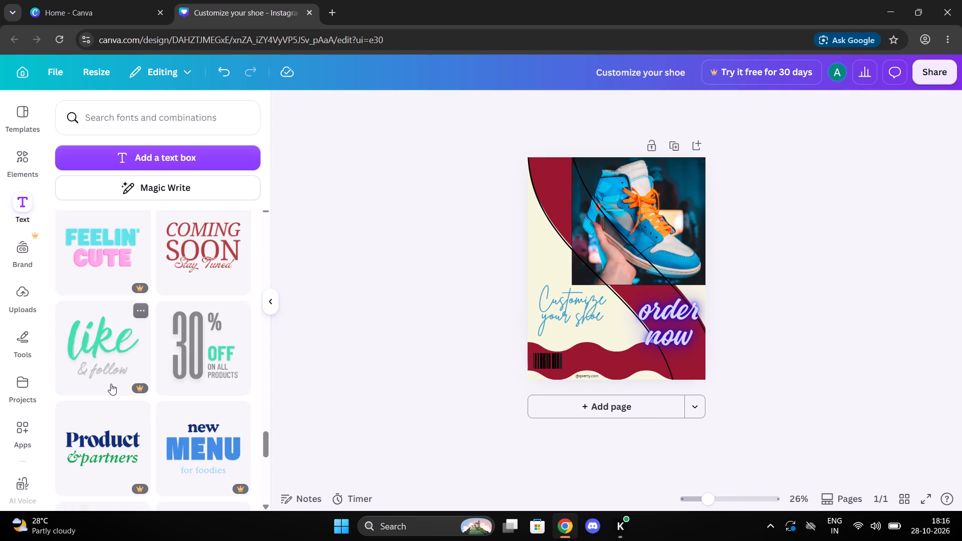
{"action": "left_click", "coordinate": [178, 336]}
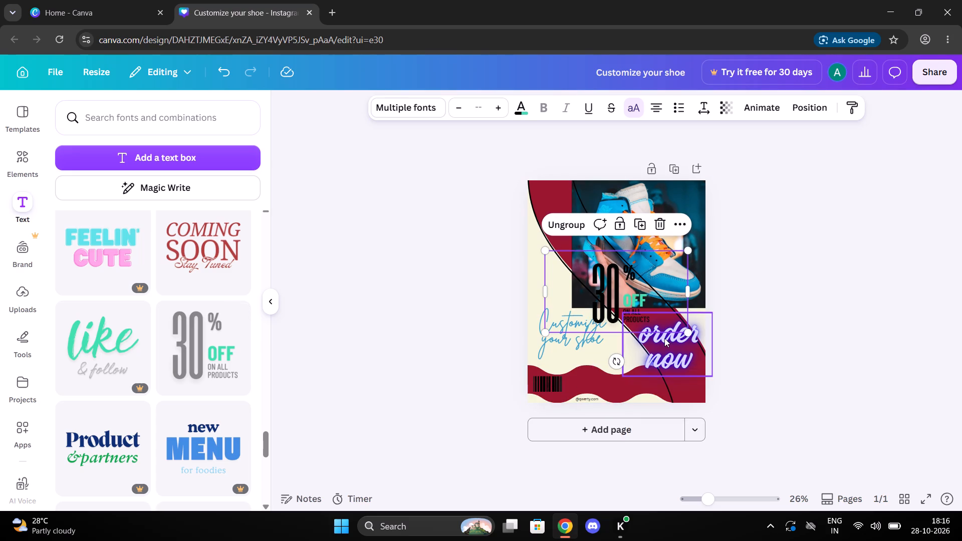
{"action": "left_click_drag", "start_coordinate": [686, 328], "coordinate": [635, 312]}
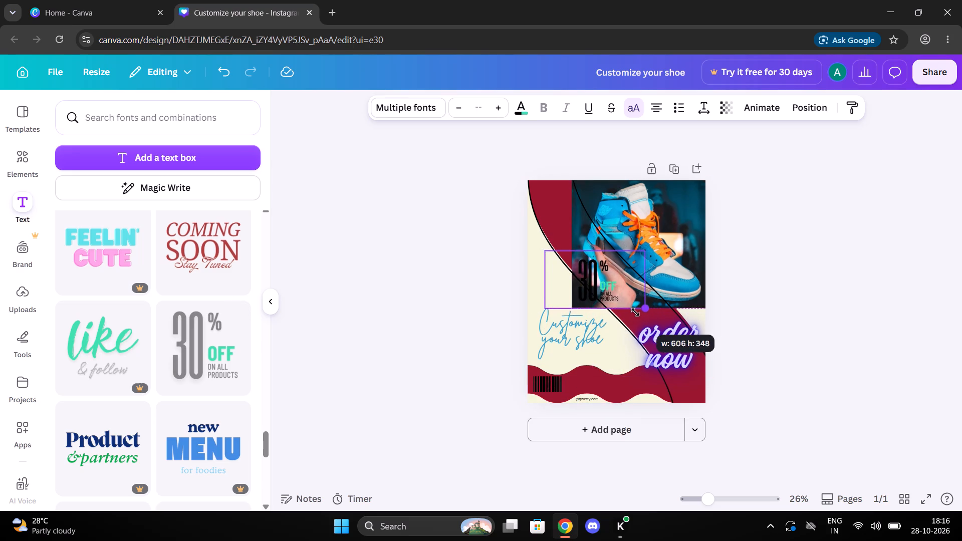
{"action": "left_click_drag", "start_coordinate": [635, 312], "coordinate": [608, 304]}
{"action": "left_click_drag", "start_coordinate": [573, 281], "coordinate": [610, 362]}
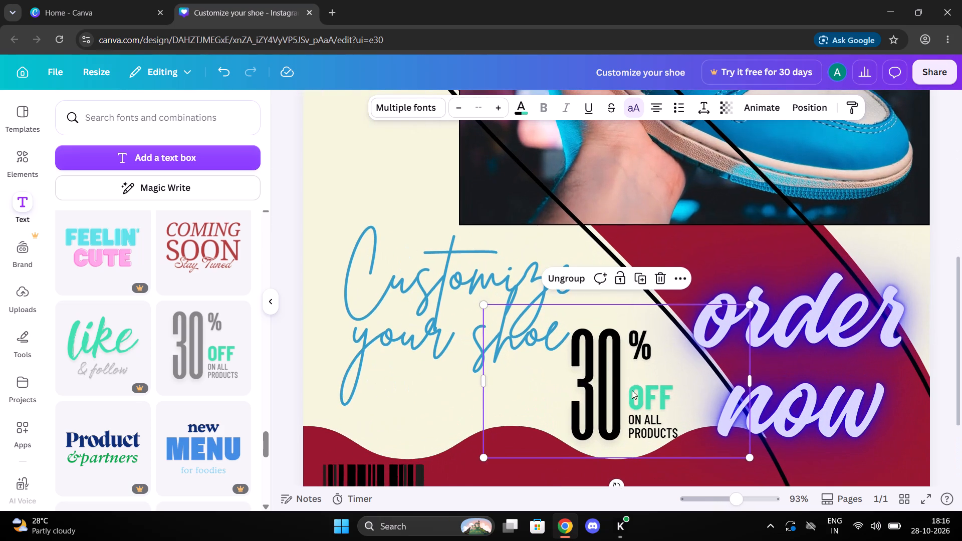
Replace the "ON ALL PRODUCTS" line of the discount text with "ON FIRST ORDER".
{"action": "double_click", "coordinate": [651, 431]}
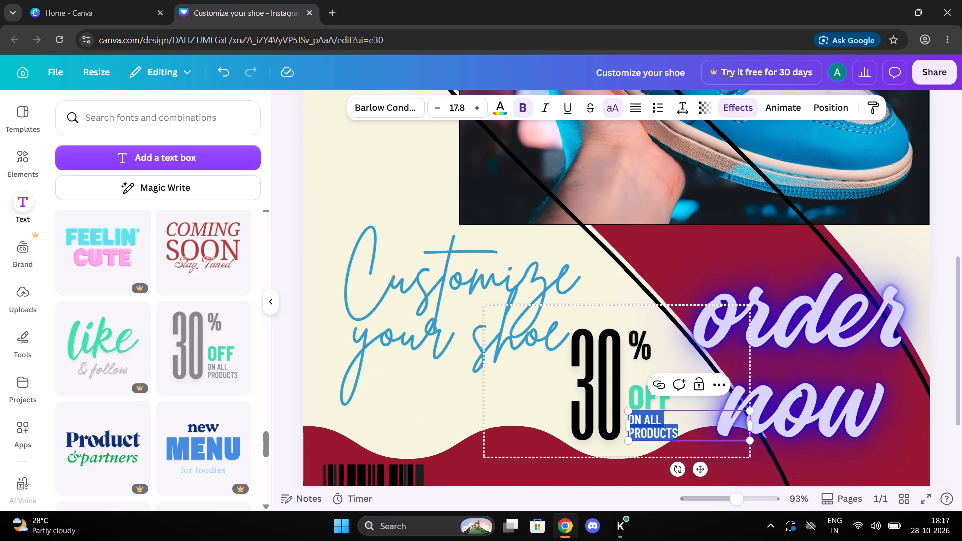
{"action": "left_click", "coordinate": [645, 417]}
{"action": "left_click", "coordinate": [687, 440]}
{"action": "left_click", "coordinate": [685, 437]}
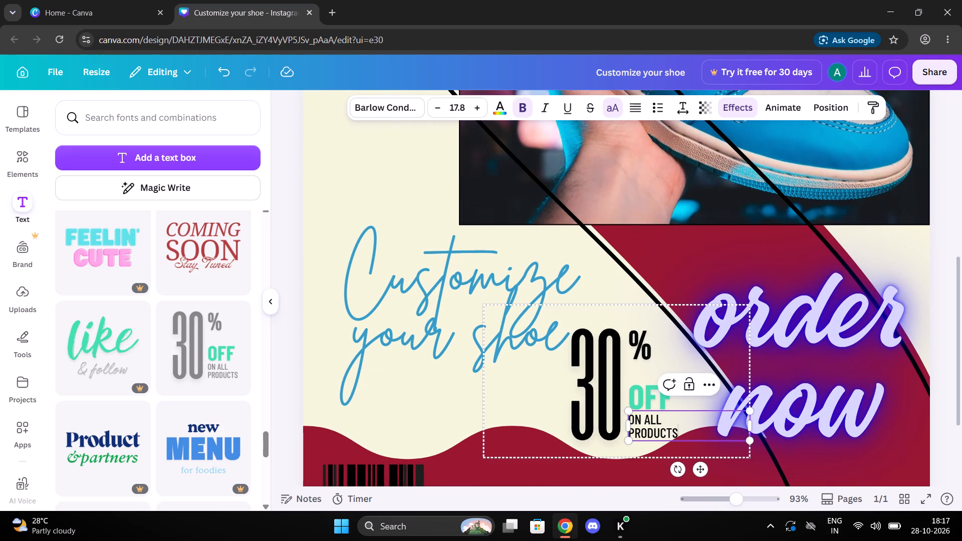
{"action": "key", "text": "BackSpace"}
{"action": "key", "text": "BackSpace"}
{"action": "key", "text": "BackSpace"}
{"action": "key", "text": "BackSpace"}
{"action": "key", "text": "BackSpace"}
{"action": "key", "text": "BackSpace"}
{"action": "key", "text": "BackSpace"}
{"action": "key", "text": "BackSpace"}
{"action": "key", "text": "BackSpace"}
{"action": "key", "text": "BackSpace"}
{"action": "key", "text": "BackSpace"}
{"action": "key", "text": "BackSpace"}
{"action": "key", "text": "BackSpace"}
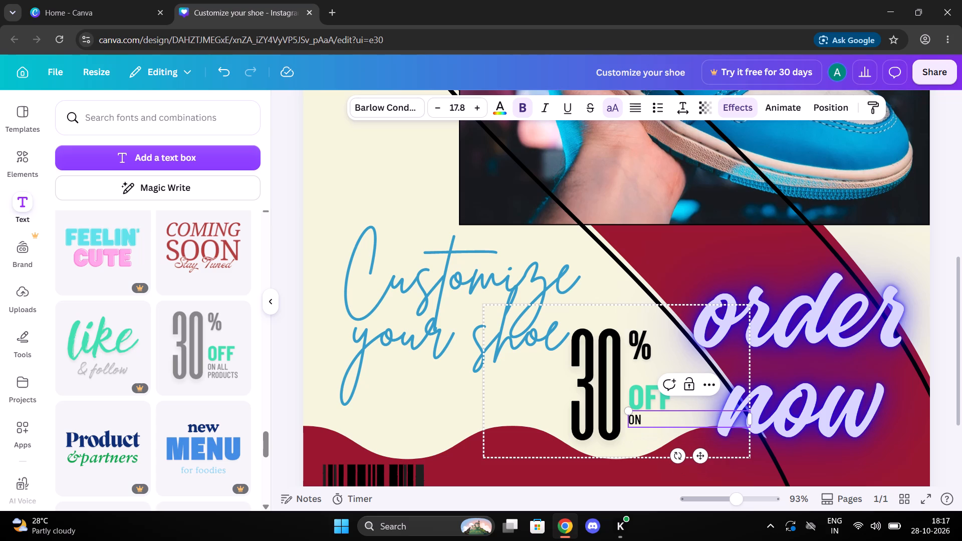
{"action": "type", "text": "irst"}
{"action": "key", "text": "space"}
{"action": "type", "text": "order"}
{"action": "scroll", "coordinate": [924, 365], "scroll_direction": "down", "scroll_amount": 1}
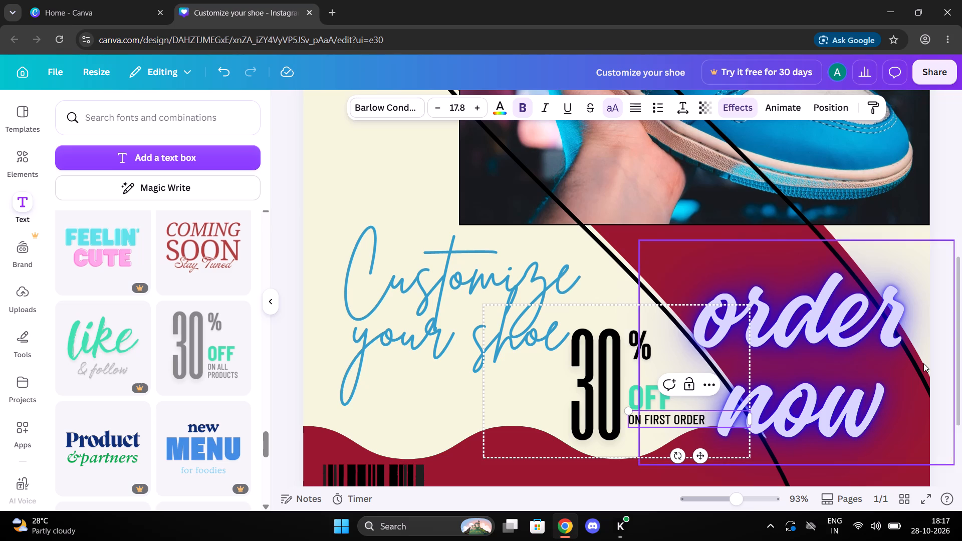
{"action": "scroll", "coordinate": [923, 363], "scroll_direction": "down", "scroll_amount": 1}
{"action": "left_click", "coordinate": [937, 335]}
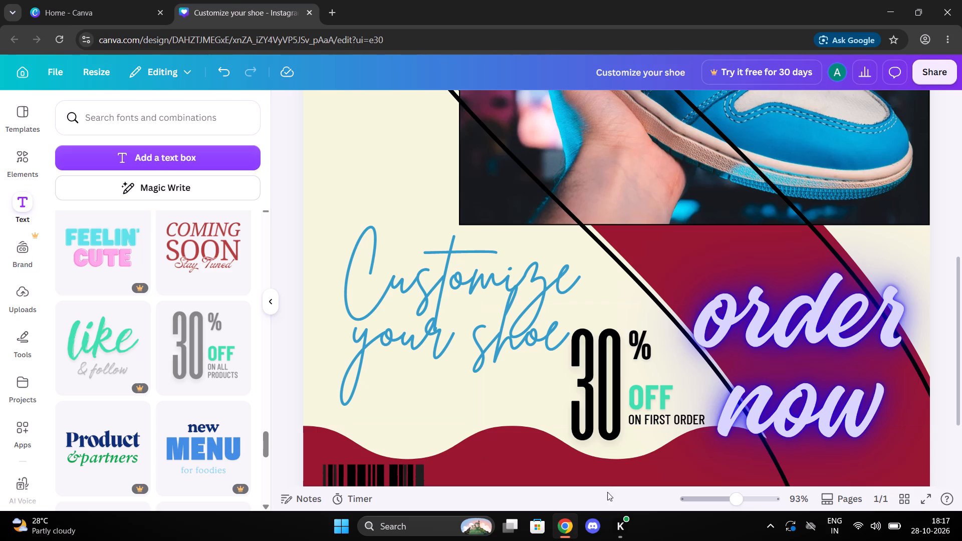
Narrow the frame of the 30% discount text group and reposition it between the headline and "order now".
{"action": "left_click", "coordinate": [603, 426]}
{"action": "left_click_drag", "start_coordinate": [486, 309], "coordinate": [527, 330]}
{"action": "left_click", "coordinate": [517, 386]}
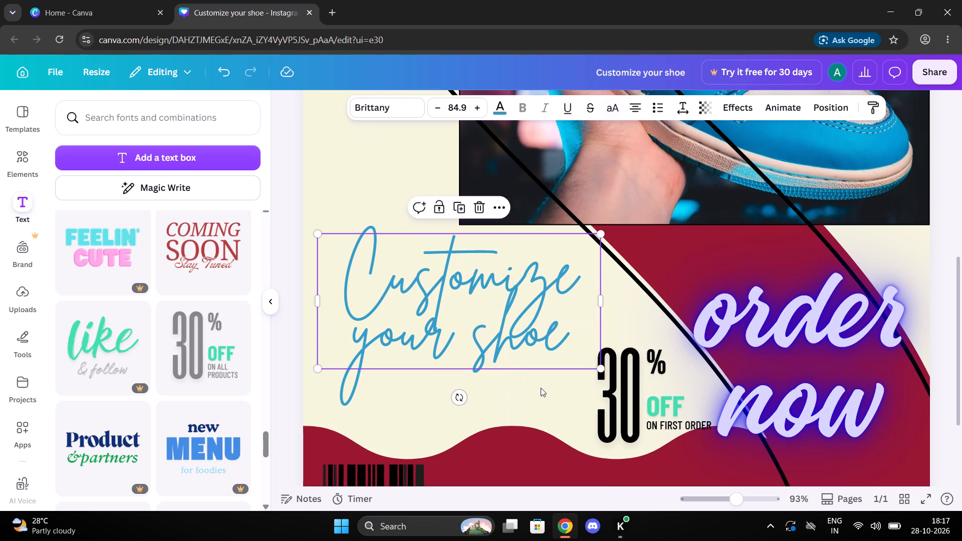
{"action": "left_click", "coordinate": [593, 397]}
{"action": "left_click_drag", "start_coordinate": [520, 396], "coordinate": [571, 392]}
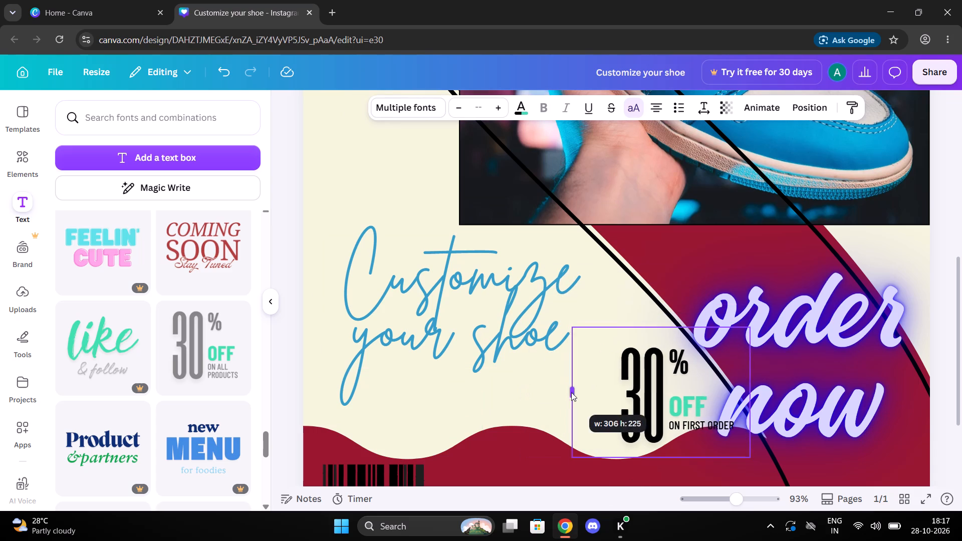
{"action": "left_click_drag", "start_coordinate": [571, 392], "coordinate": [589, 397]}
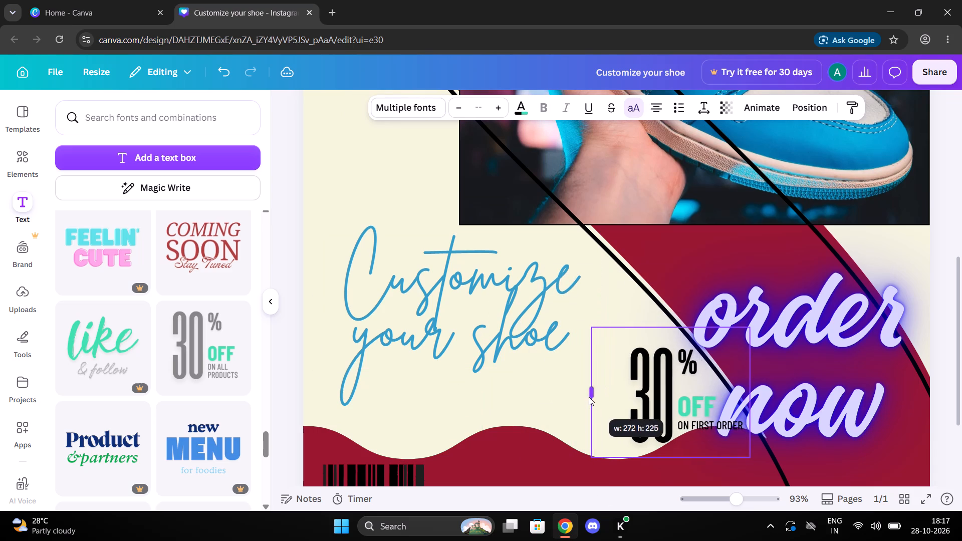
{"action": "left_click_drag", "start_coordinate": [589, 397], "coordinate": [589, 395]}
{"action": "left_click_drag", "start_coordinate": [679, 400], "coordinate": [614, 387]}
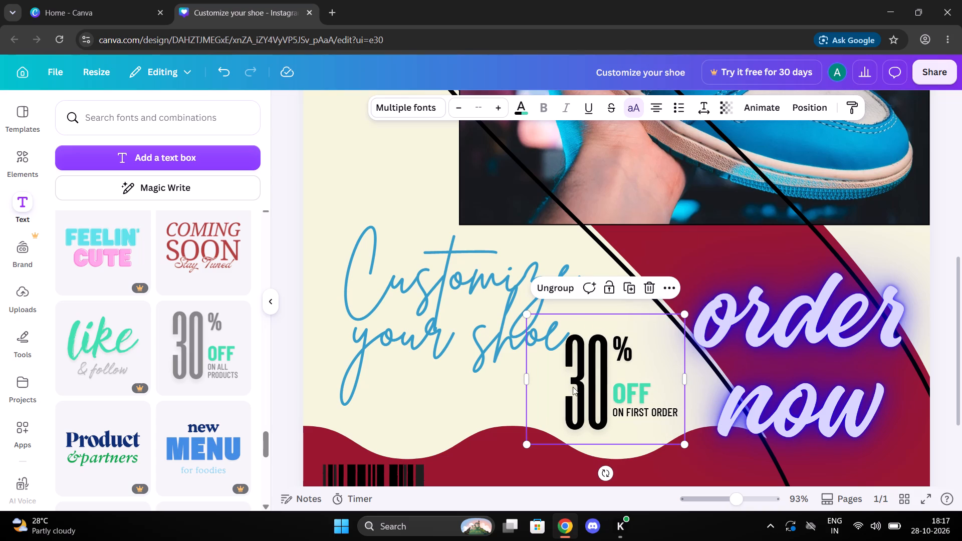
{"action": "double_click", "coordinate": [569, 387]}
{"action": "left_click", "coordinate": [562, 389]}
{"action": "left_click_drag", "start_coordinate": [562, 389], "coordinate": [553, 390]}
{"action": "left_click_drag", "start_coordinate": [553, 390], "coordinate": [542, 392]}
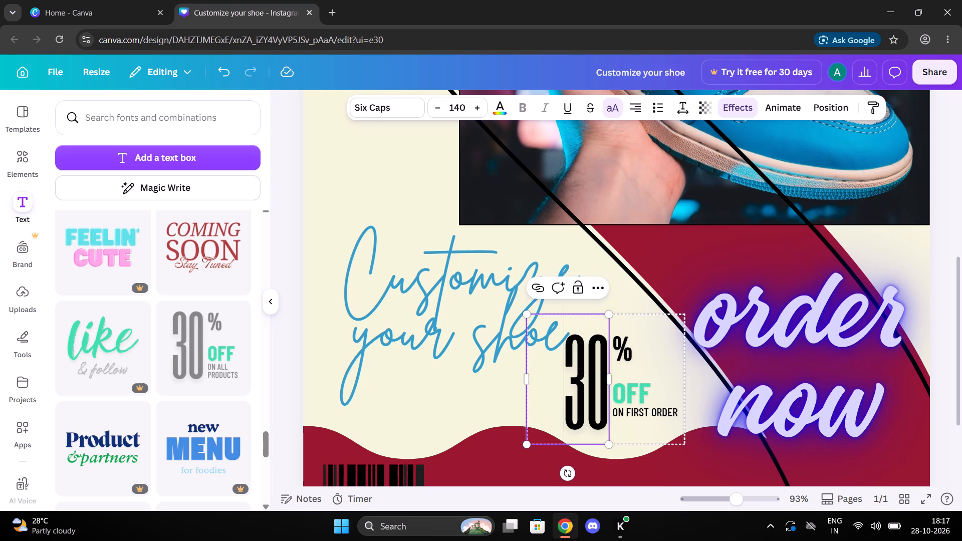
{"action": "left_click_drag", "start_coordinate": [542, 392], "coordinate": [527, 393]}
{"action": "left_click", "coordinate": [495, 408]}
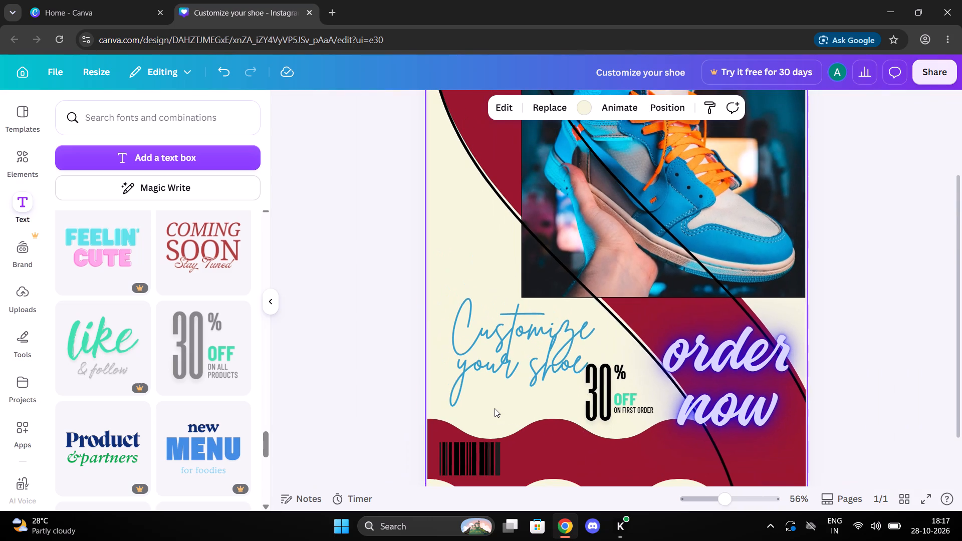
Move the 30% discount text to the cream area above the headline, beside the shoe photo, and shrink it slightly.
{"action": "left_click_drag", "start_coordinate": [595, 401], "coordinate": [461, 250]}
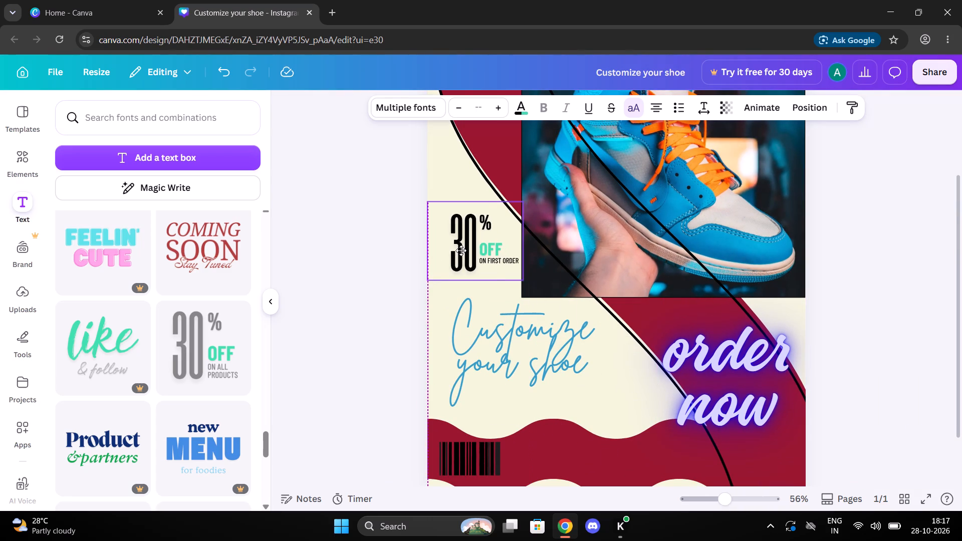
{"action": "left_click_drag", "start_coordinate": [461, 250], "coordinate": [461, 234]}
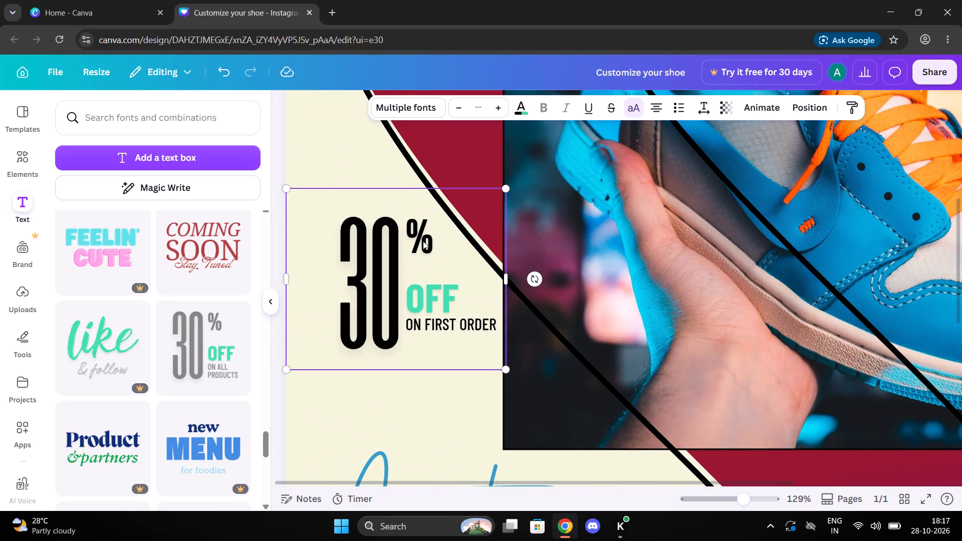
{"action": "scroll", "coordinate": [484, 259], "scroll_direction": "right", "scroll_amount": 1}
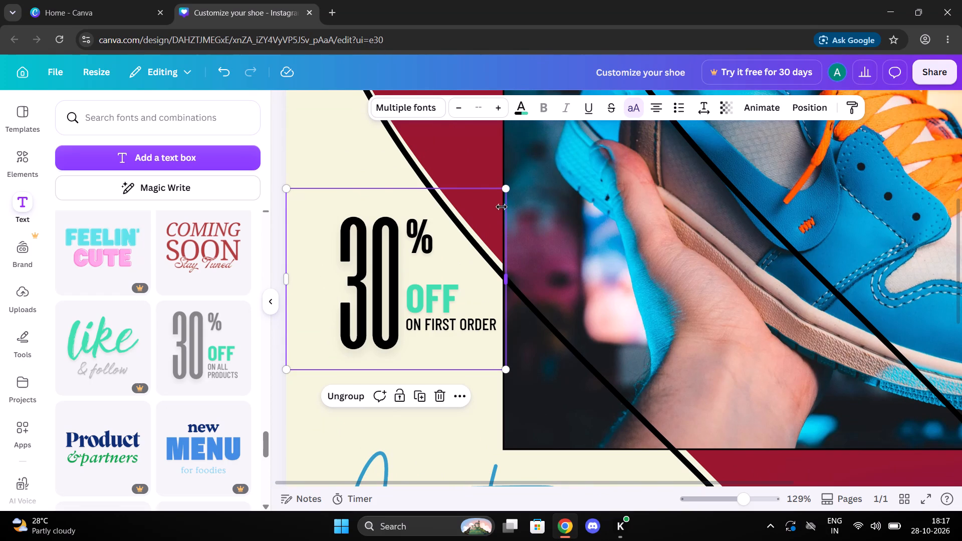
{"action": "left_click", "coordinate": [507, 188]}
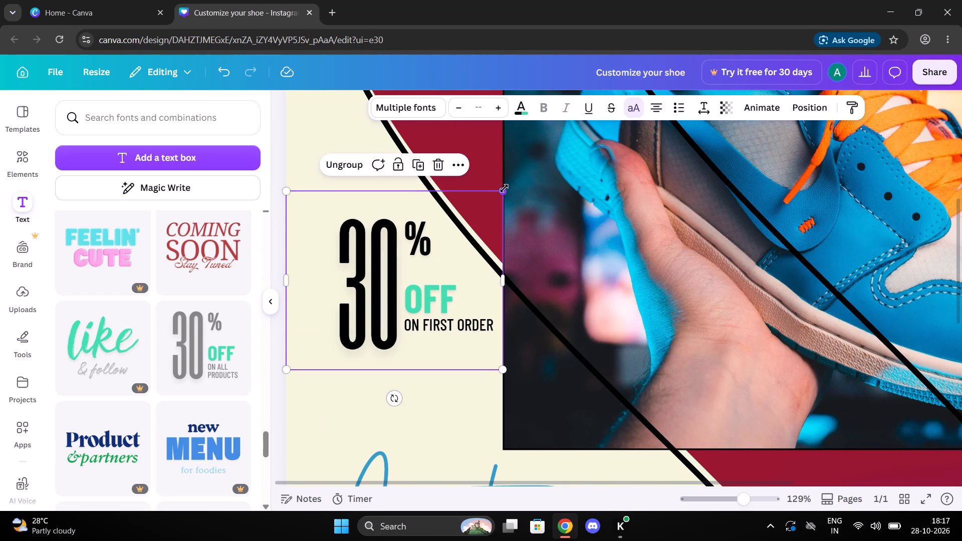
{"action": "left_click", "coordinate": [320, 229]}
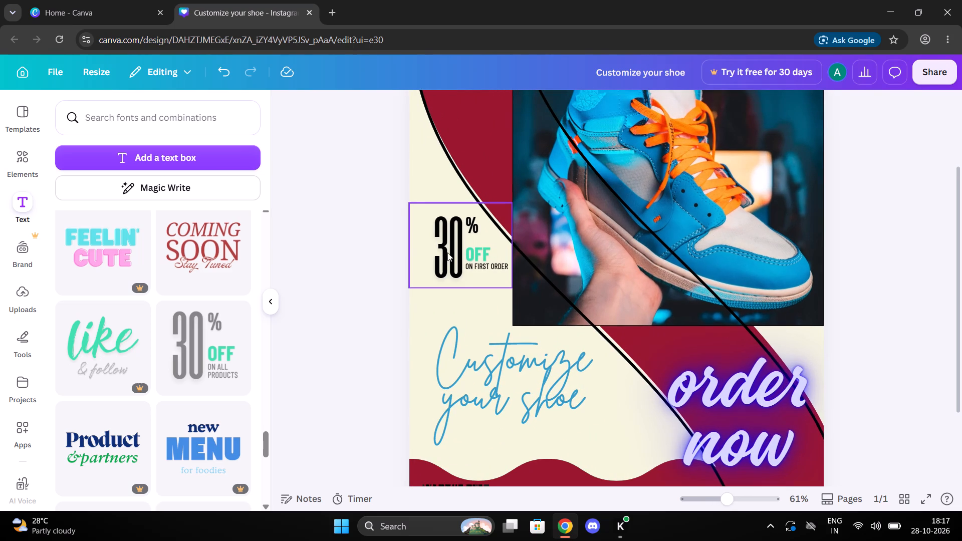
{"action": "left_click_drag", "start_coordinate": [447, 252], "coordinate": [444, 252]}
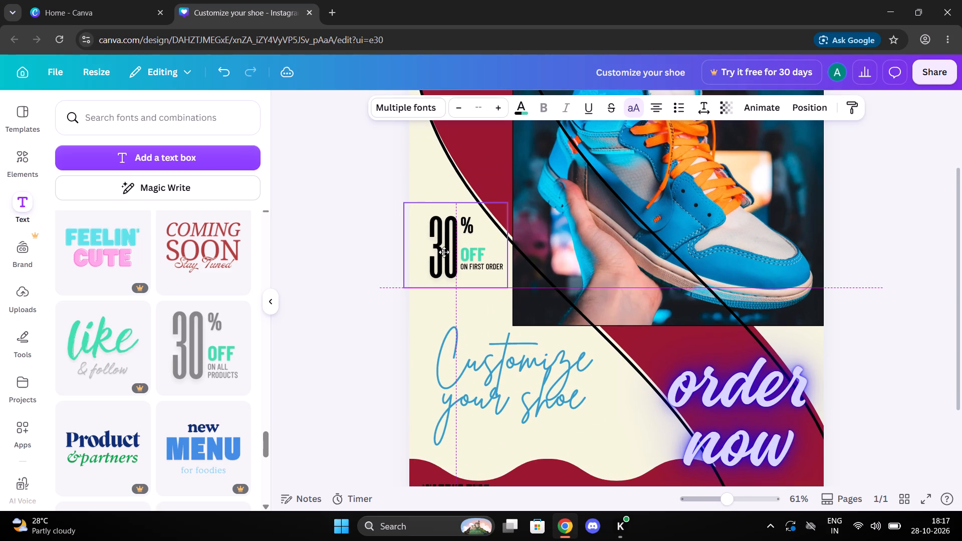
{"action": "left_click_drag", "start_coordinate": [444, 252], "coordinate": [440, 252]}
{"action": "left_click_drag", "start_coordinate": [440, 252], "coordinate": [438, 252]}
{"action": "left_click", "coordinate": [340, 271]}
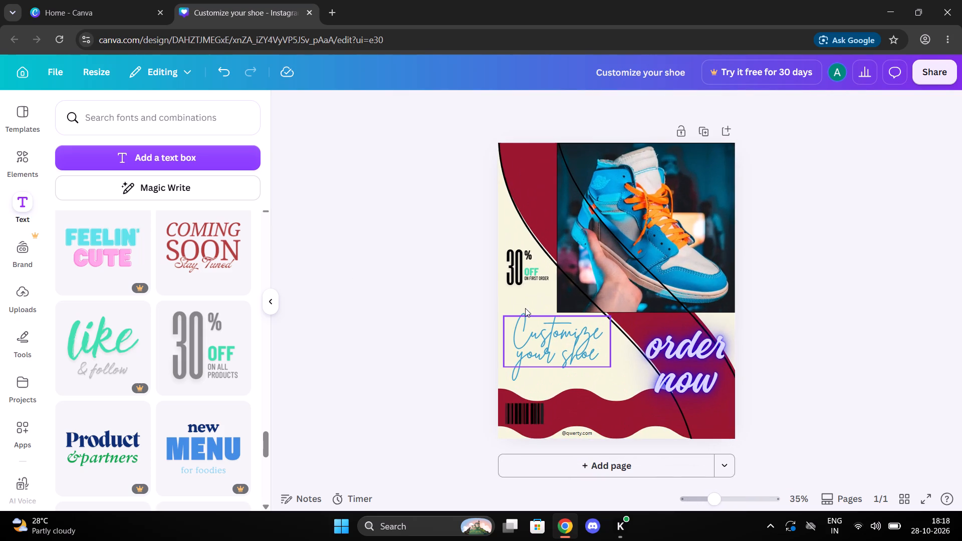
Give the bottom wave shape a solid outline with stroke weight 3 and remove its fill colour.
{"action": "scroll", "coordinate": [525, 308], "scroll_direction": "down", "scroll_amount": 2}
{"action": "left_click", "coordinate": [579, 415]}
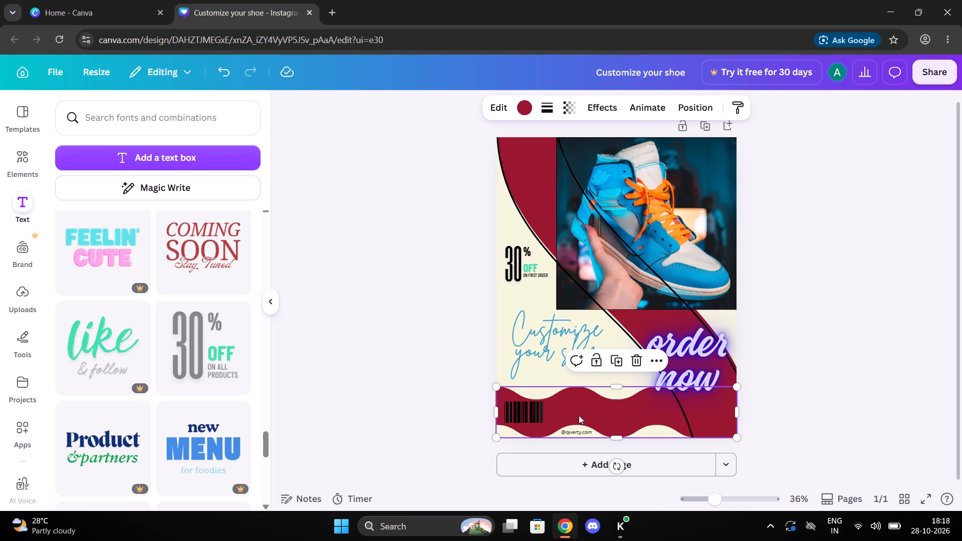
{"action": "left_click", "coordinate": [548, 106]}
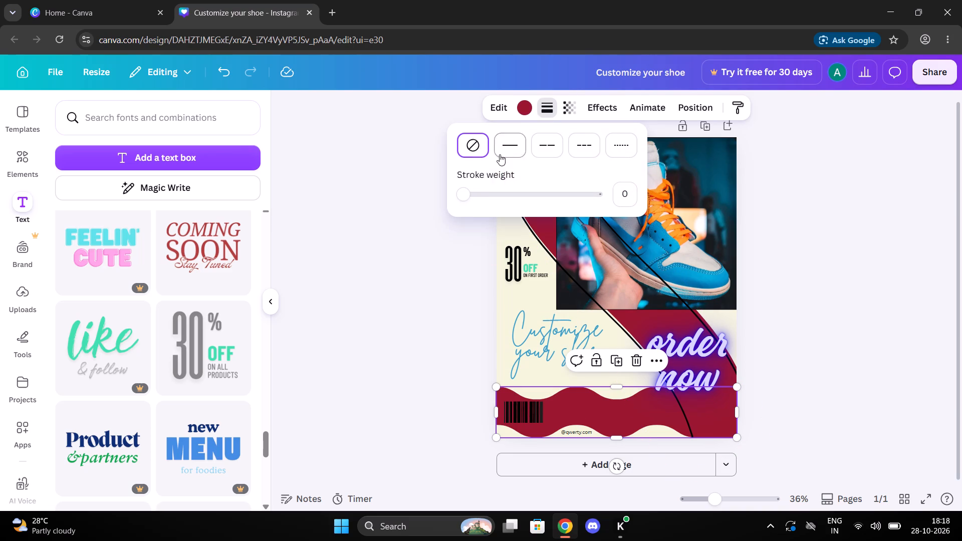
{"action": "left_click", "coordinate": [464, 193]}
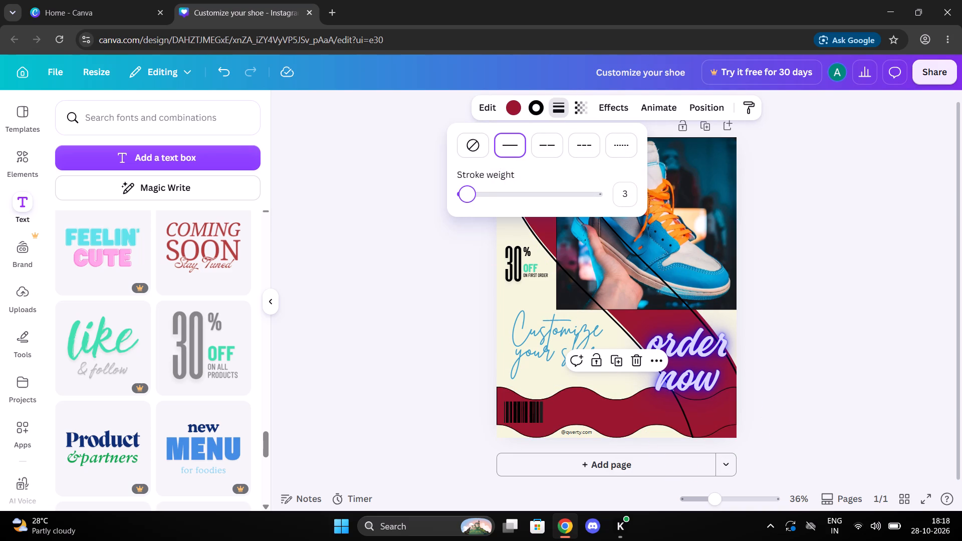
{"action": "left_click", "coordinate": [514, 112]}
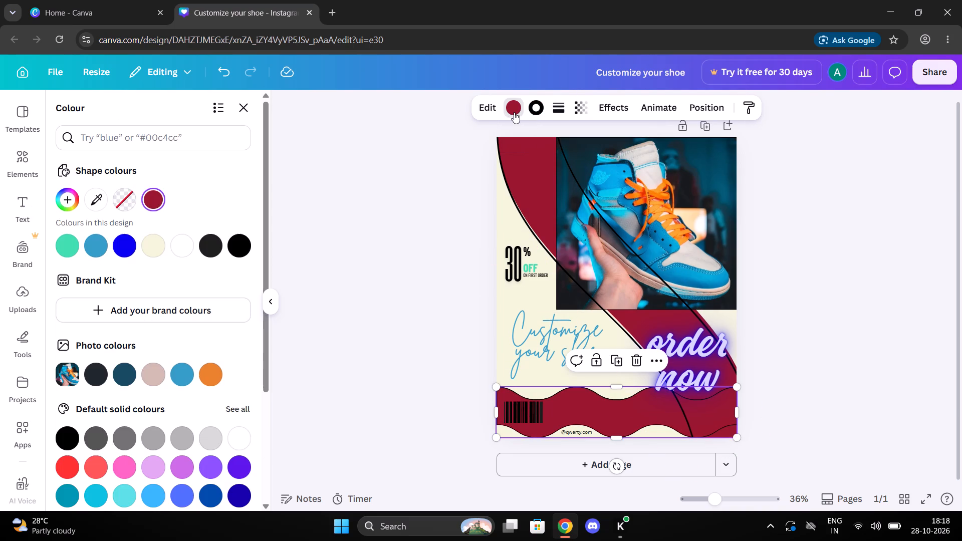
{"action": "left_click", "coordinate": [125, 198]}
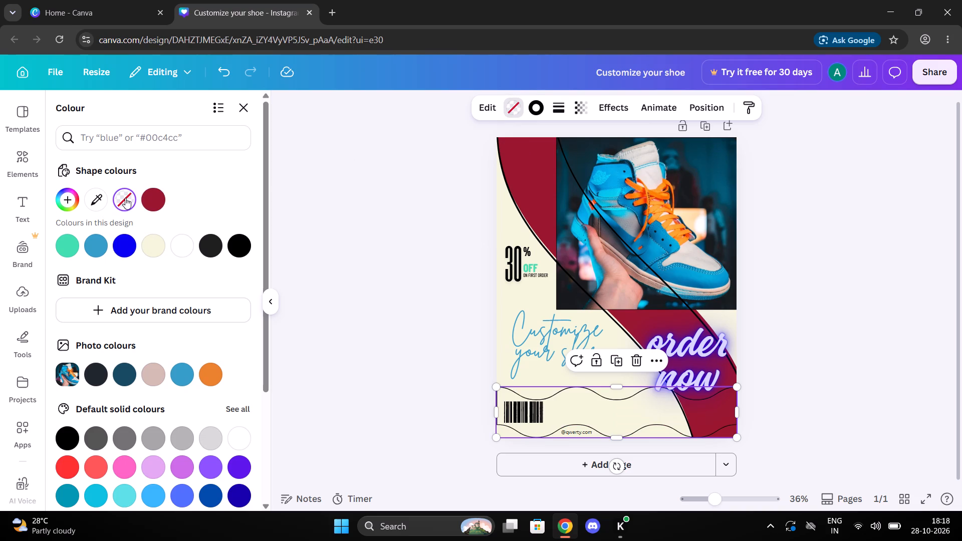
{"action": "left_click", "coordinate": [336, 293]}
{"action": "left_click", "coordinate": [336, 293]}
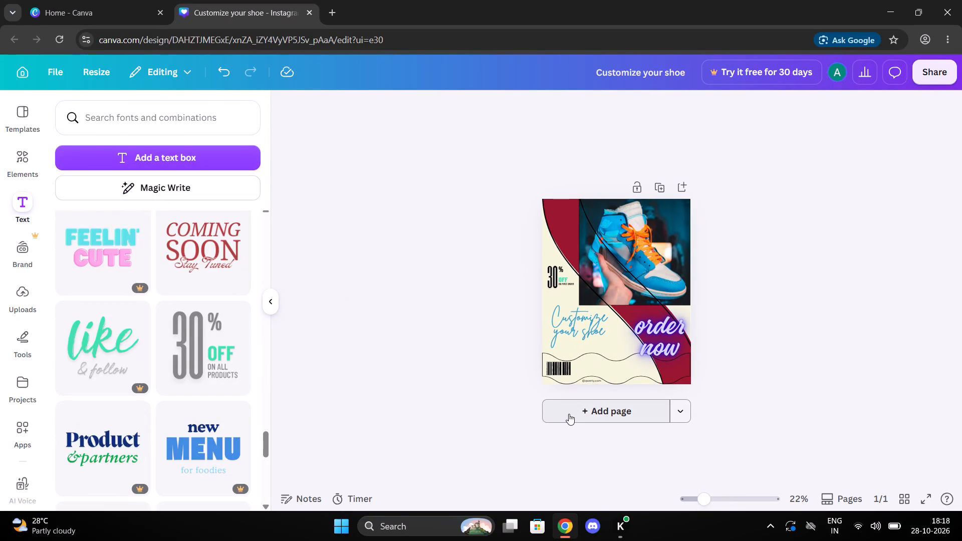
Change the bottom wave's outline colour to the design's Crimson #99162f.
{"action": "left_click", "coordinate": [569, 414]}
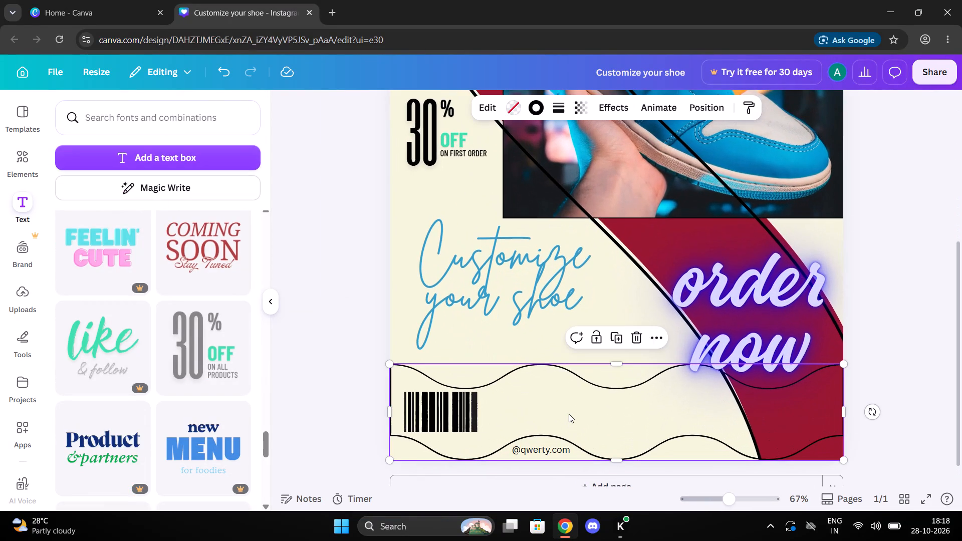
{"action": "left_click", "coordinate": [536, 115]}
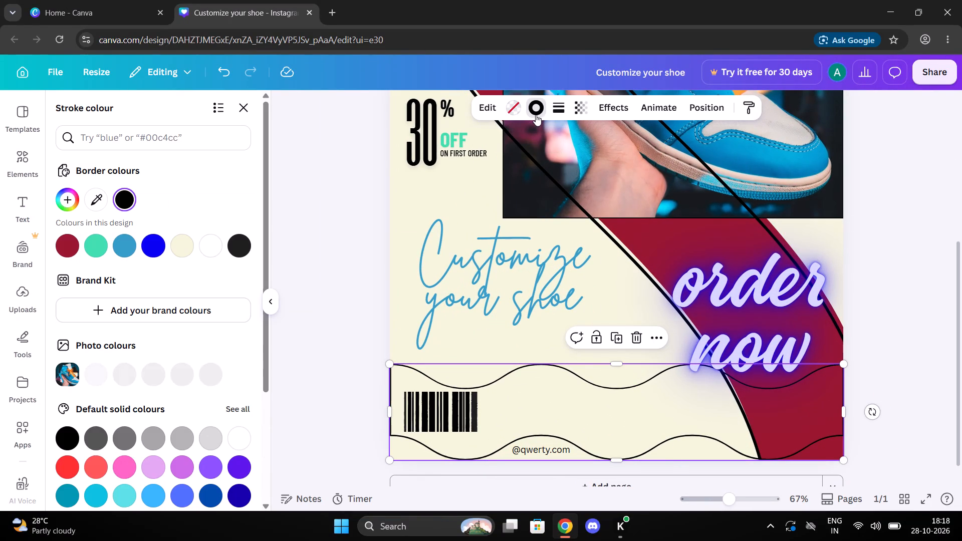
{"action": "left_click", "coordinate": [72, 248]}
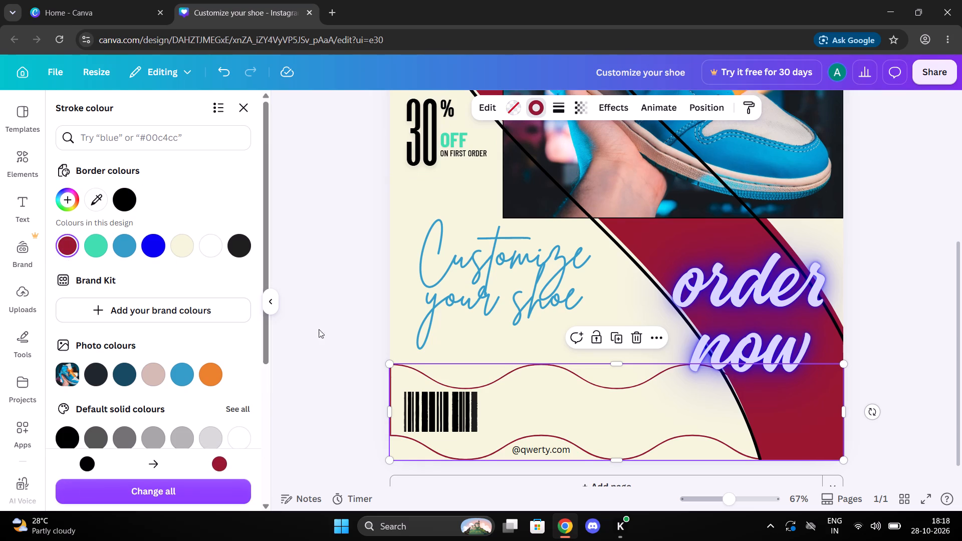
{"action": "left_click", "coordinate": [344, 324]}
{"action": "left_click", "coordinate": [344, 324]}
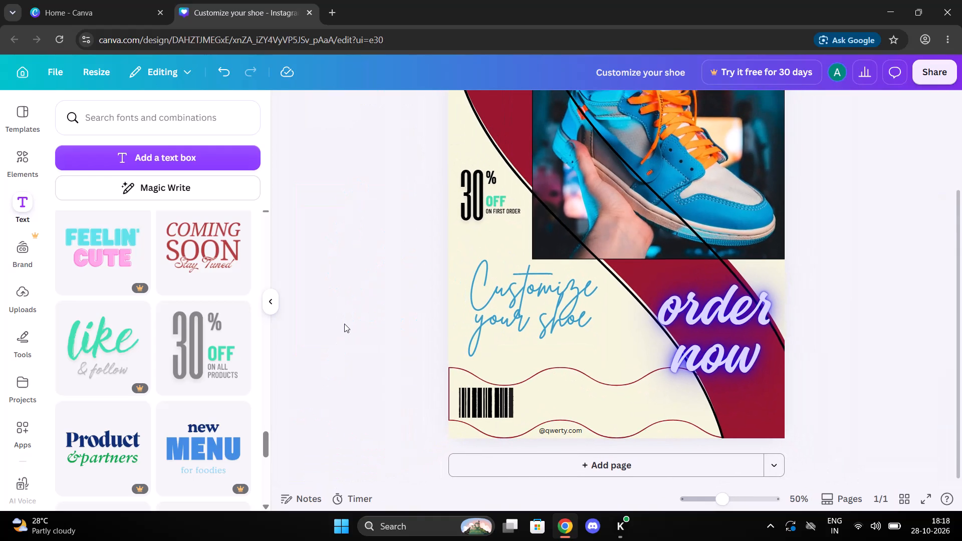
Extend the bottom wave outline slightly past the page's left edge to hide its vertical side line.
{"action": "left_click", "coordinate": [454, 398]}
{"action": "left_click_drag", "start_coordinate": [448, 401], "coordinate": [441, 401]}
{"action": "left_click", "coordinate": [405, 396]}
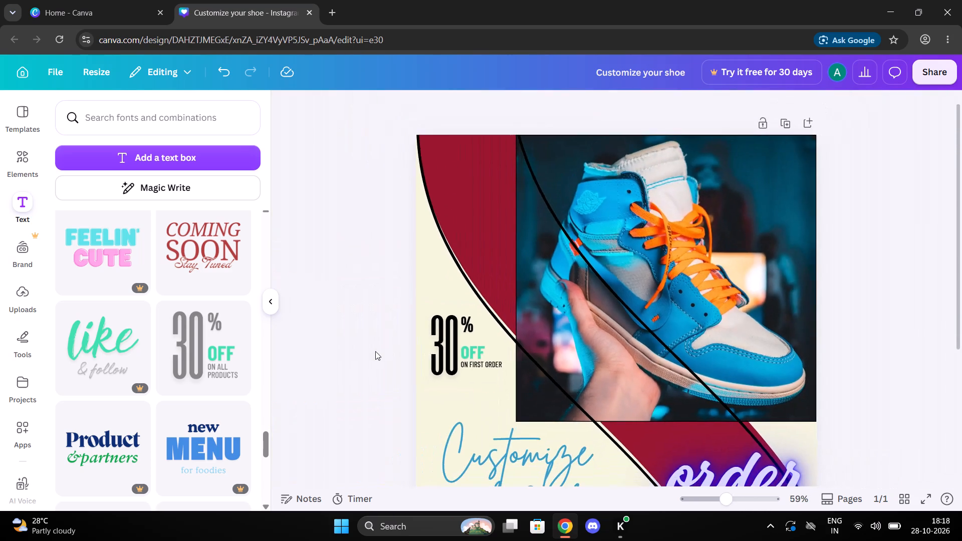
Try Turquoise #40dfaf on the neon "order now" text and recolour it in the same blue as the headline.
{"action": "scroll", "coordinate": [375, 351], "scroll_direction": "down", "scroll_amount": 2}
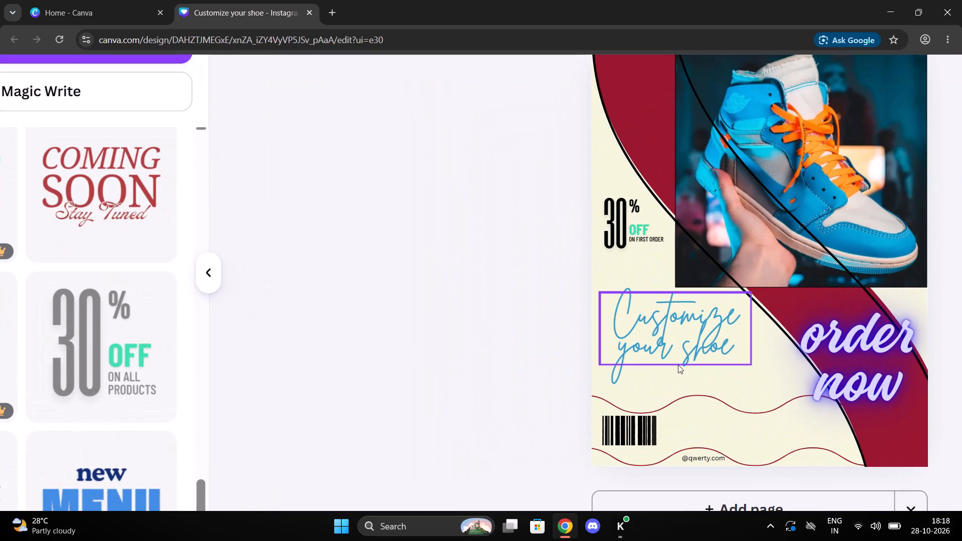
{"action": "left_click", "coordinate": [683, 358]}
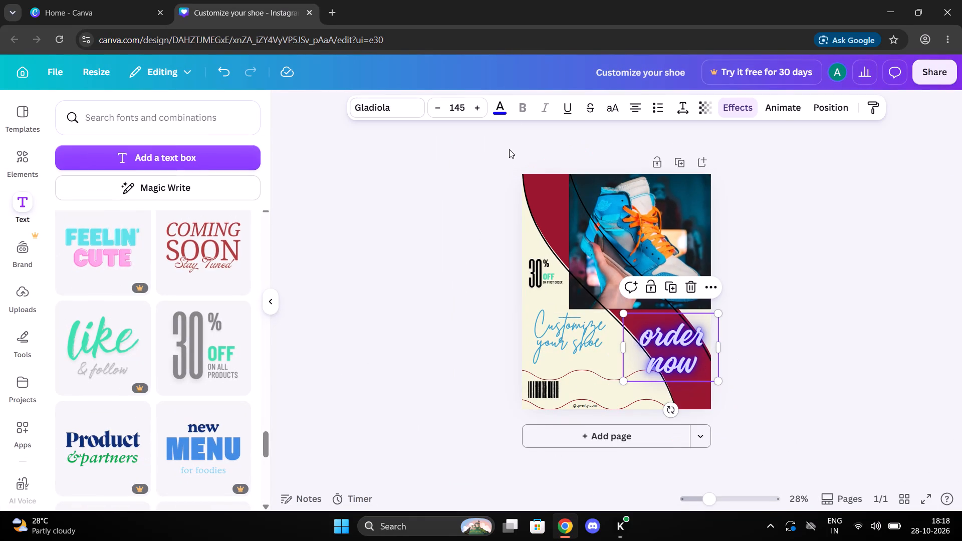
{"action": "left_click", "coordinate": [496, 110]}
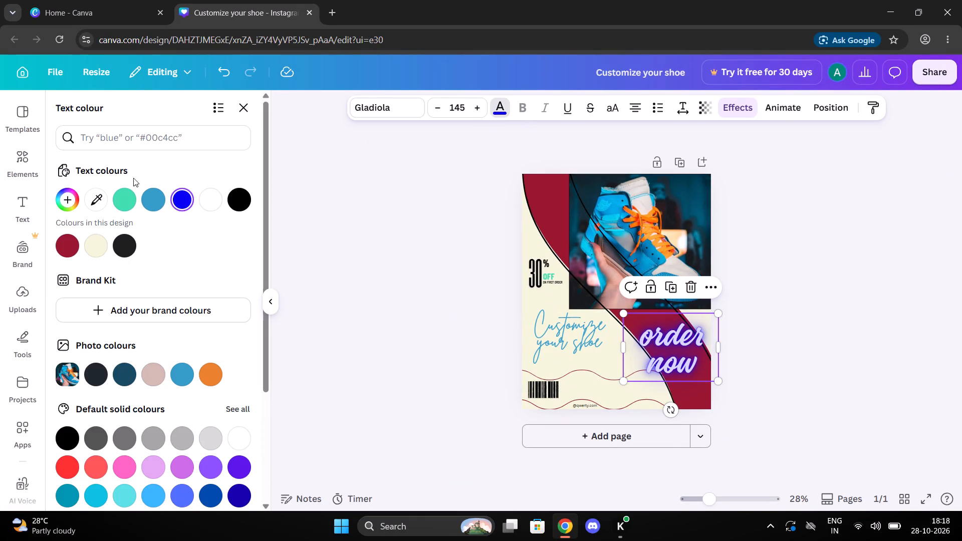
{"action": "left_click", "coordinate": [118, 196]}
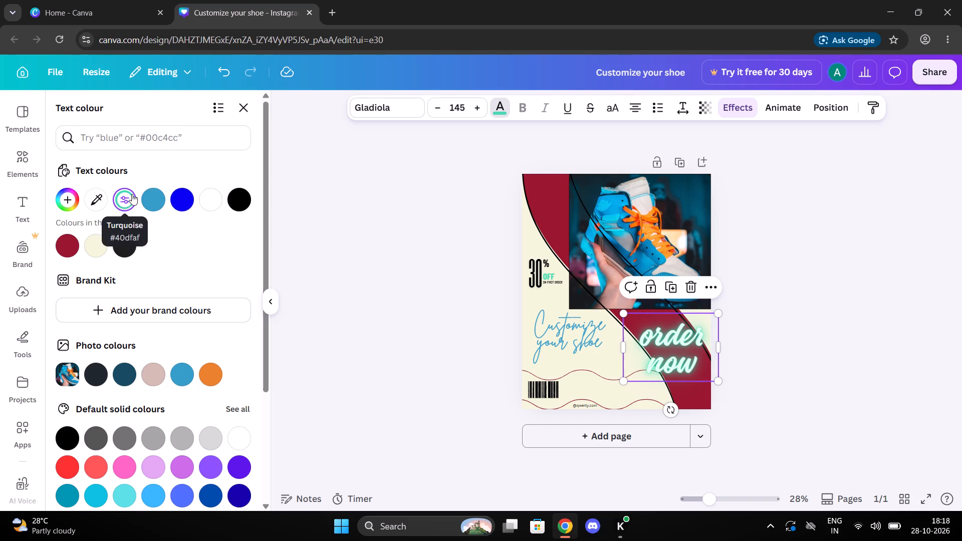
{"action": "left_click", "coordinate": [151, 198]}
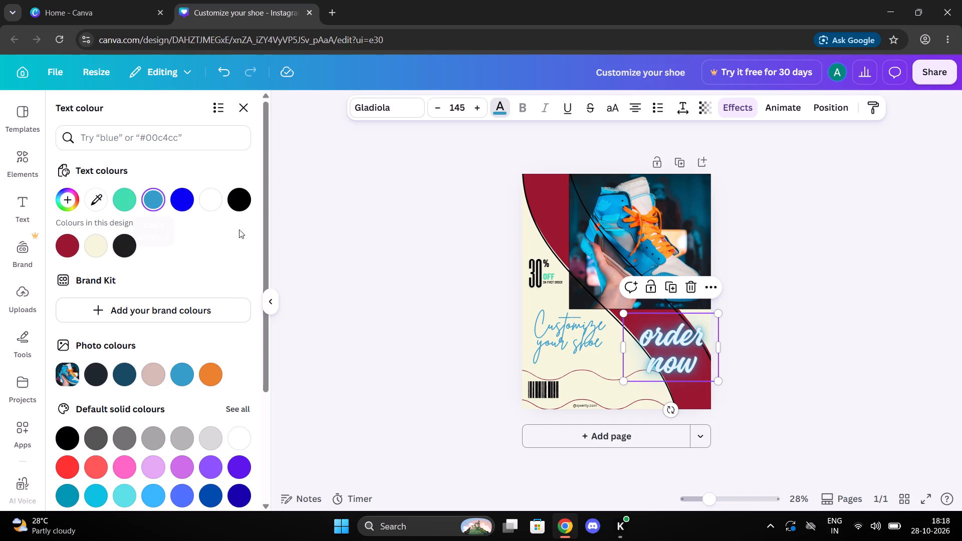
{"action": "left_click", "coordinate": [322, 249]}
{"action": "left_click", "coordinate": [322, 249]}
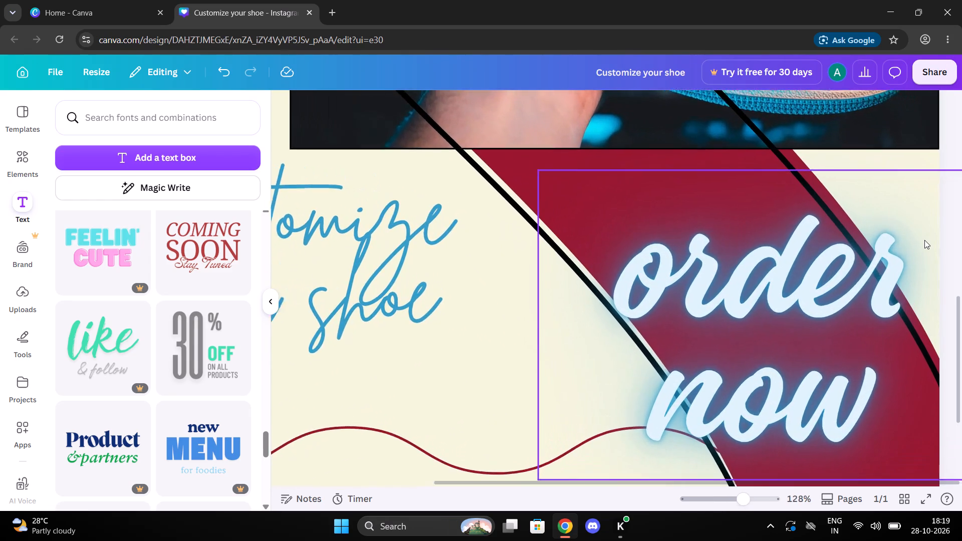
Replace the Neon effect on the "order now" text with the Bubble effect.
{"action": "left_click", "coordinate": [827, 276]}
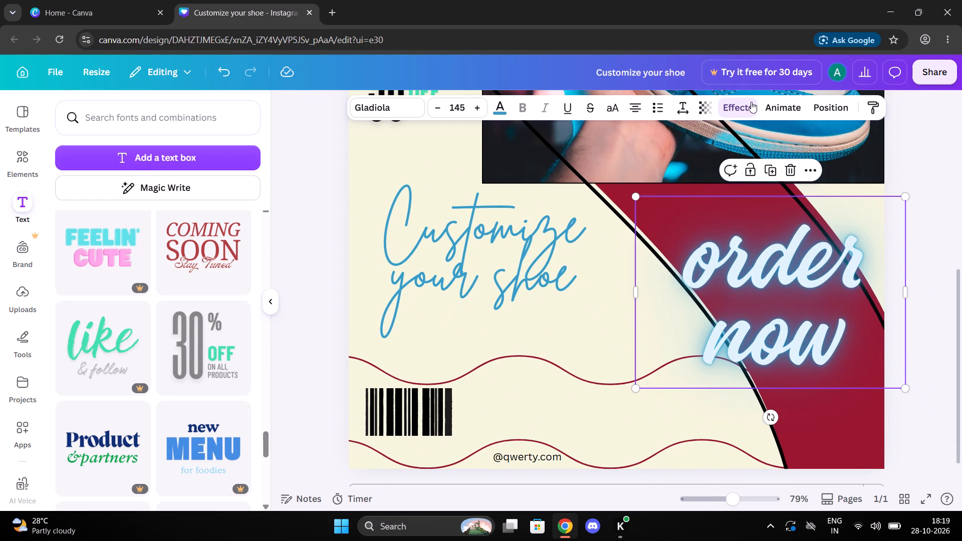
{"action": "left_click", "coordinate": [752, 102]}
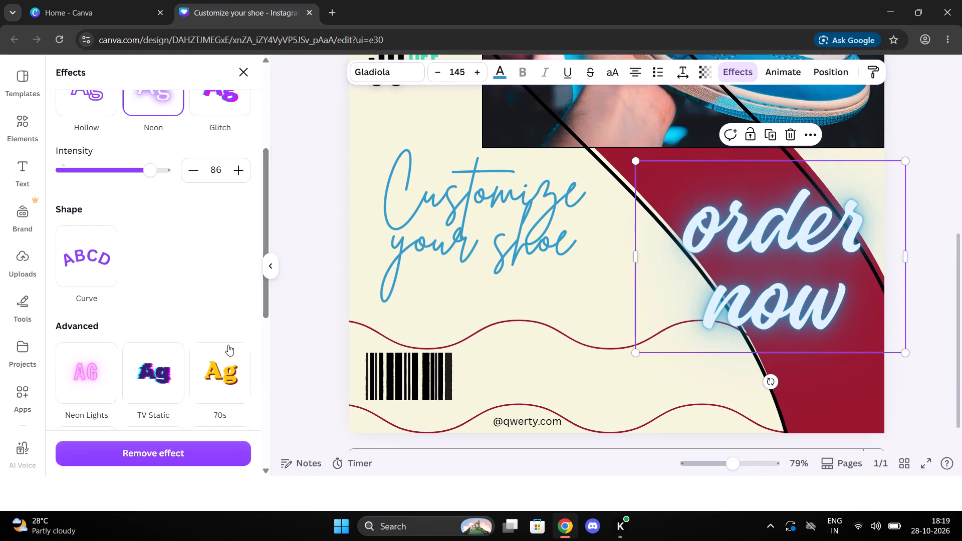
{"action": "scroll", "coordinate": [224, 346], "scroll_direction": "down", "scroll_amount": 6}
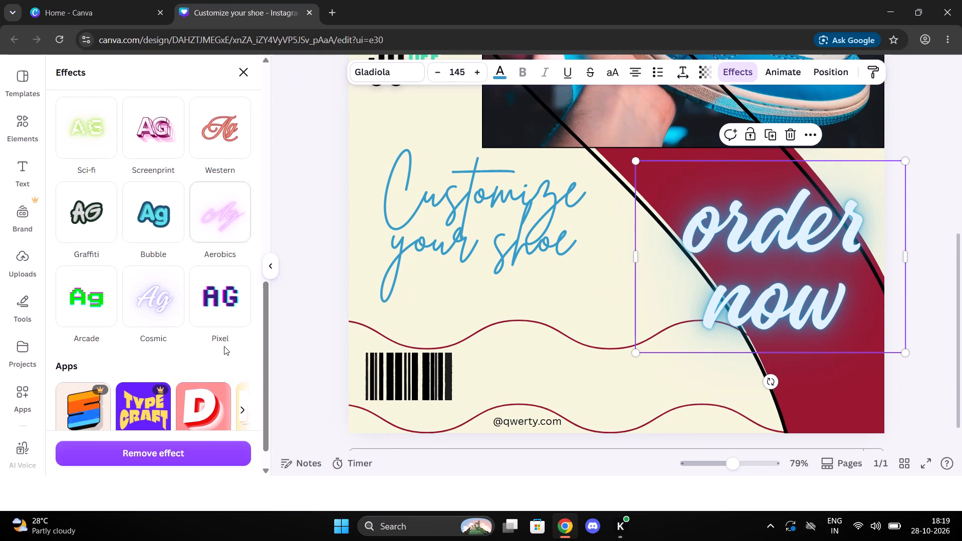
{"action": "left_click", "coordinate": [159, 228]}
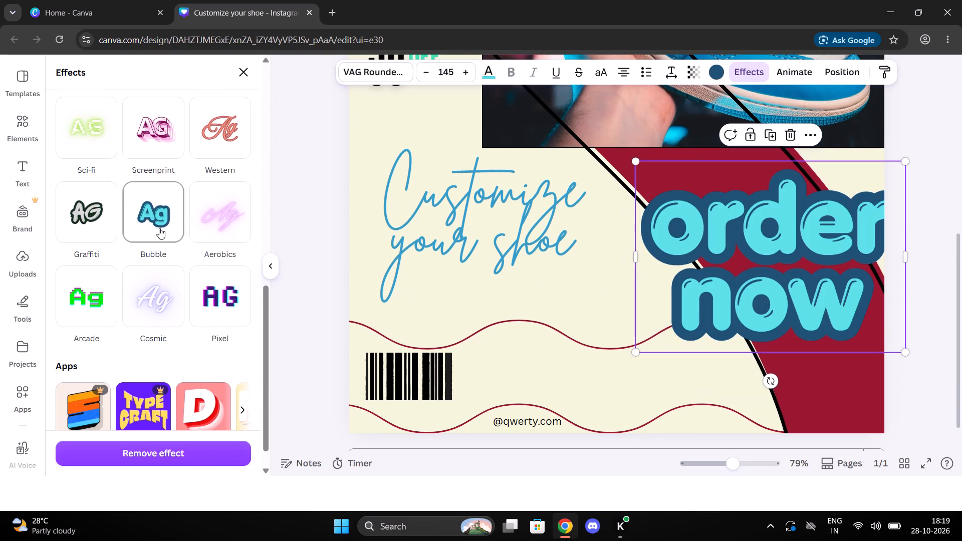
Replace the Bubble effect on the "order now" text with the Cosmic effect.
{"action": "scroll", "coordinate": [159, 228], "scroll_direction": "down", "scroll_amount": 1}
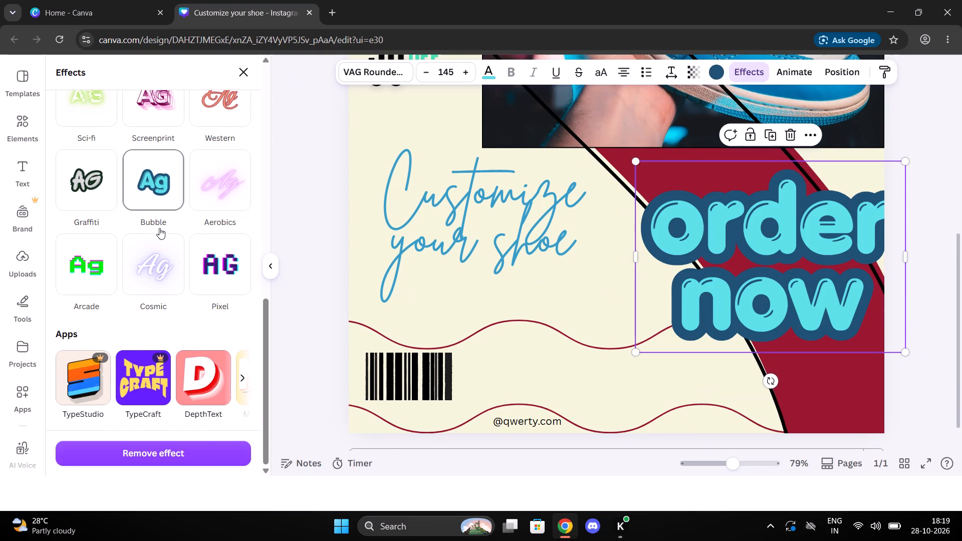
{"action": "left_click", "coordinate": [155, 261]}
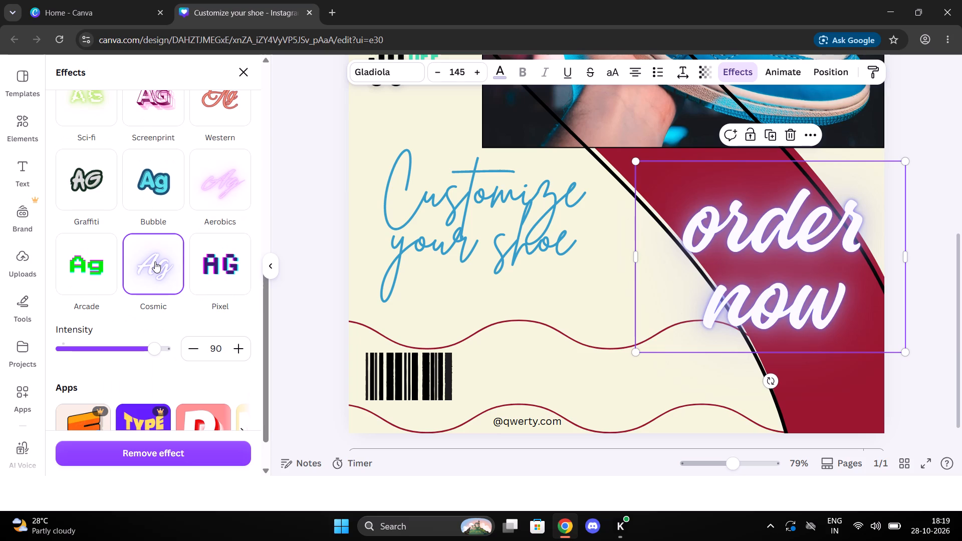
{"action": "left_click_drag", "start_coordinate": [148, 347], "coordinate": [210, 338]}
{"action": "left_click_drag", "start_coordinate": [210, 338], "coordinate": [247, 320]}
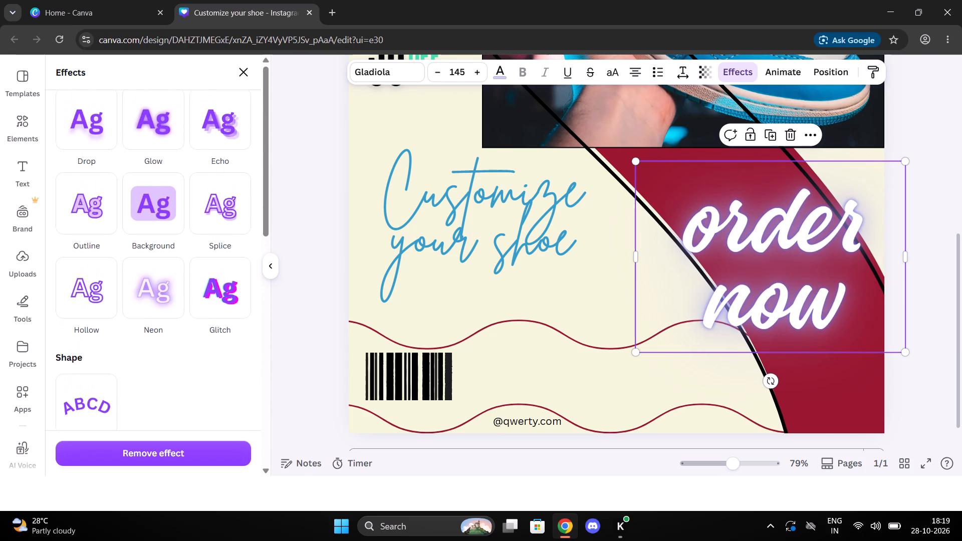
{"action": "scroll", "coordinate": [161, 357], "scroll_direction": "up", "scroll_amount": 9}
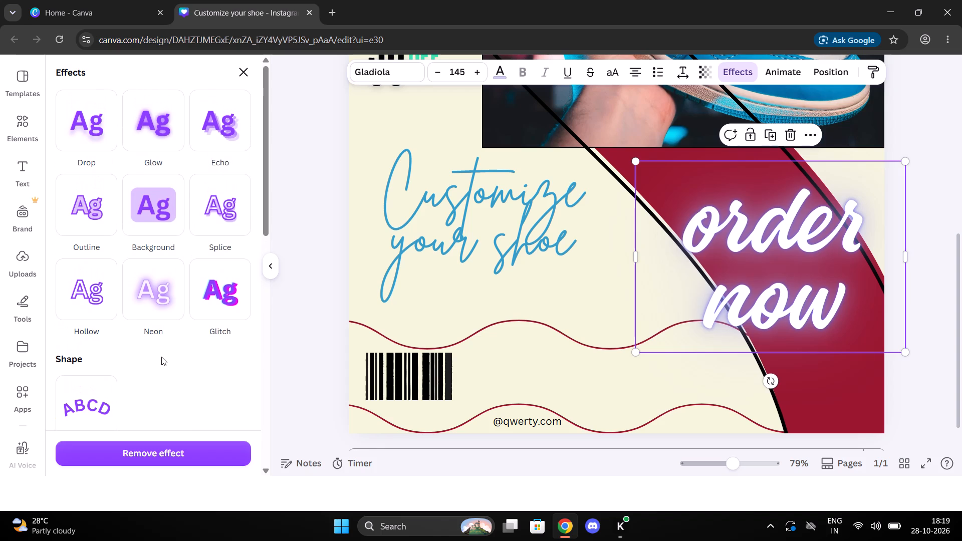
{"action": "scroll", "coordinate": [144, 343], "scroll_direction": "down", "scroll_amount": 5}
{"action": "left_click", "coordinate": [188, 376]}
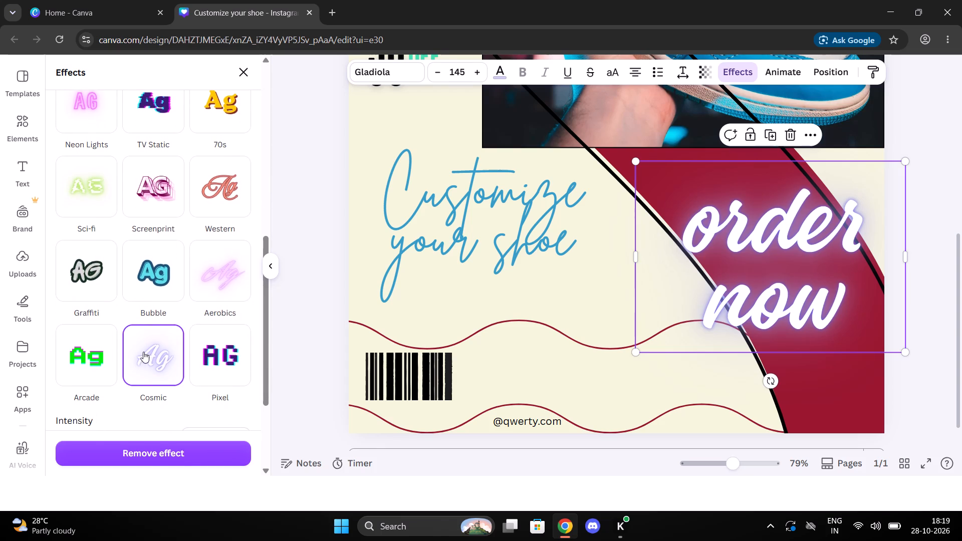
{"action": "left_click", "coordinate": [141, 350]}
{"action": "left_click", "coordinate": [154, 365]}
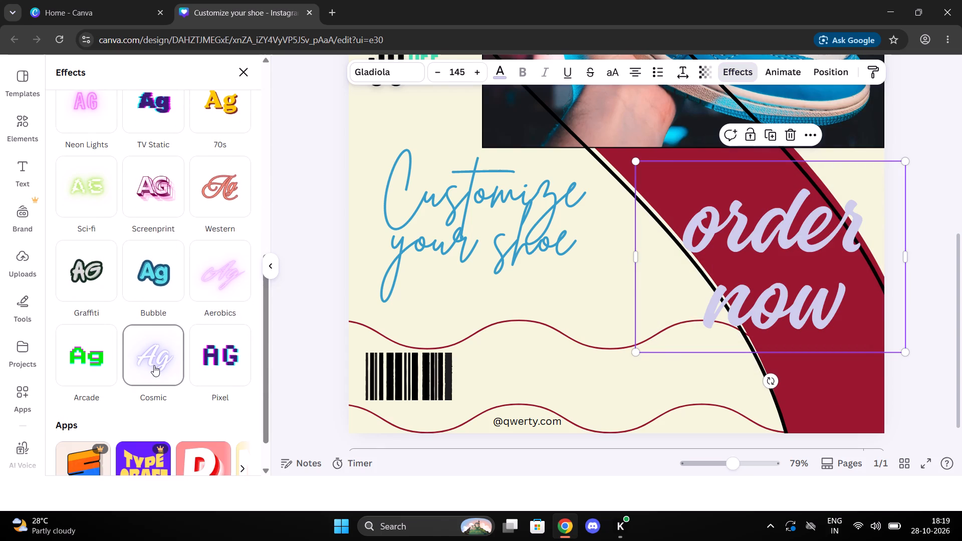
{"action": "left_click", "coordinate": [287, 248]}
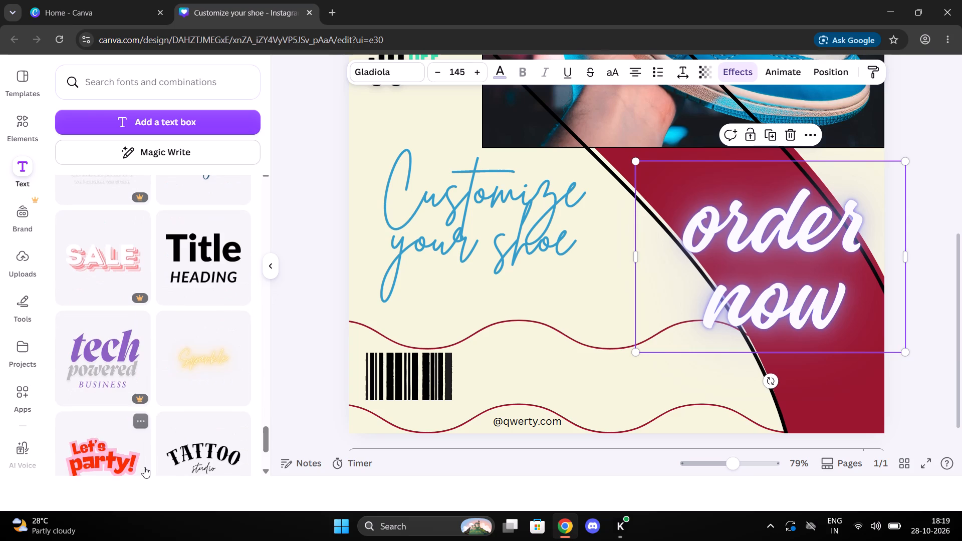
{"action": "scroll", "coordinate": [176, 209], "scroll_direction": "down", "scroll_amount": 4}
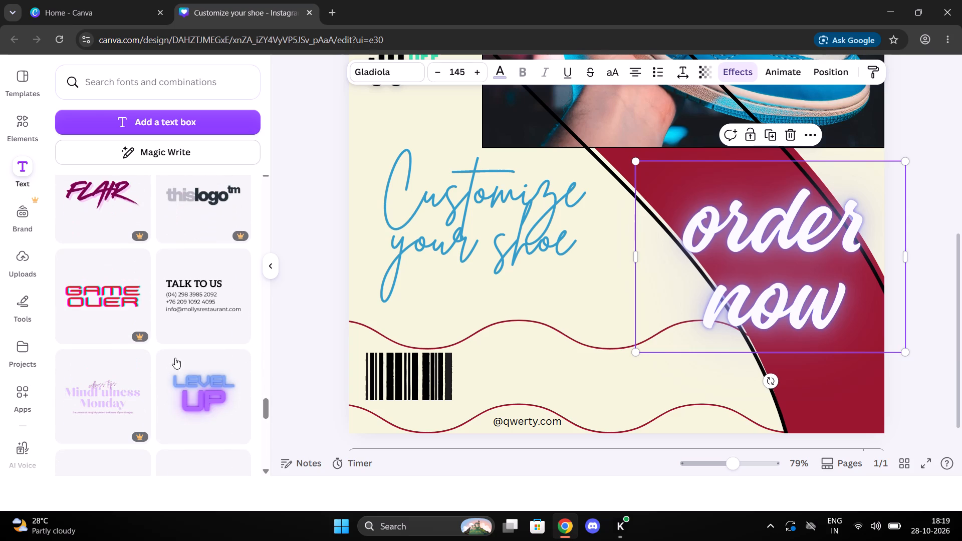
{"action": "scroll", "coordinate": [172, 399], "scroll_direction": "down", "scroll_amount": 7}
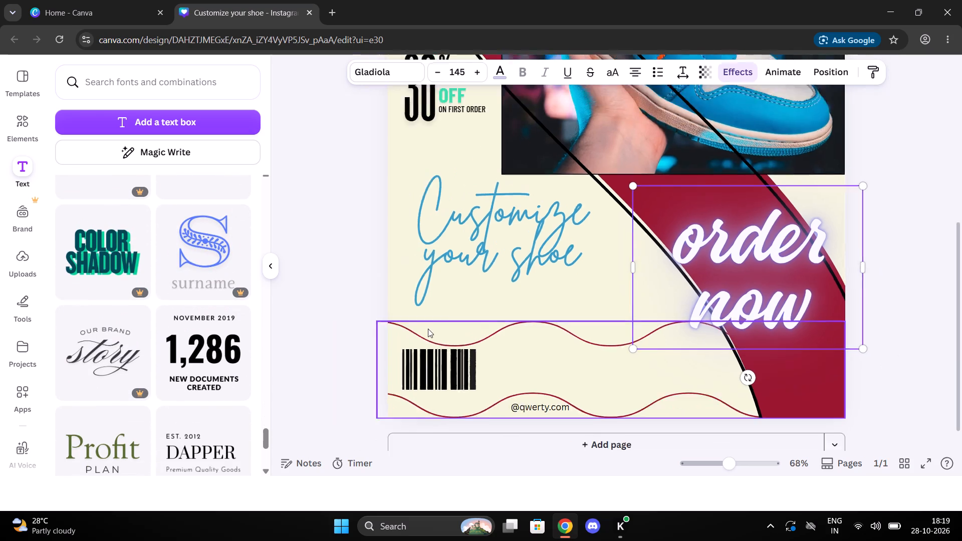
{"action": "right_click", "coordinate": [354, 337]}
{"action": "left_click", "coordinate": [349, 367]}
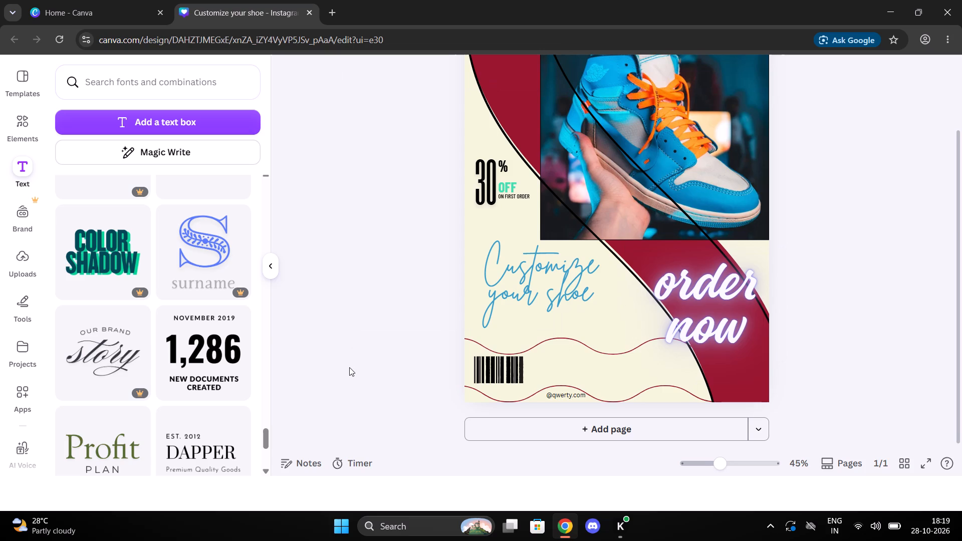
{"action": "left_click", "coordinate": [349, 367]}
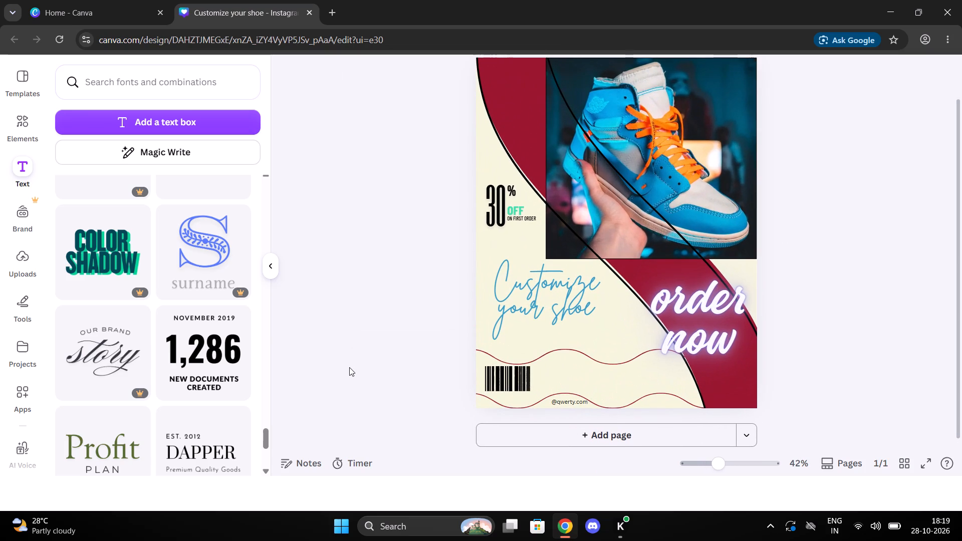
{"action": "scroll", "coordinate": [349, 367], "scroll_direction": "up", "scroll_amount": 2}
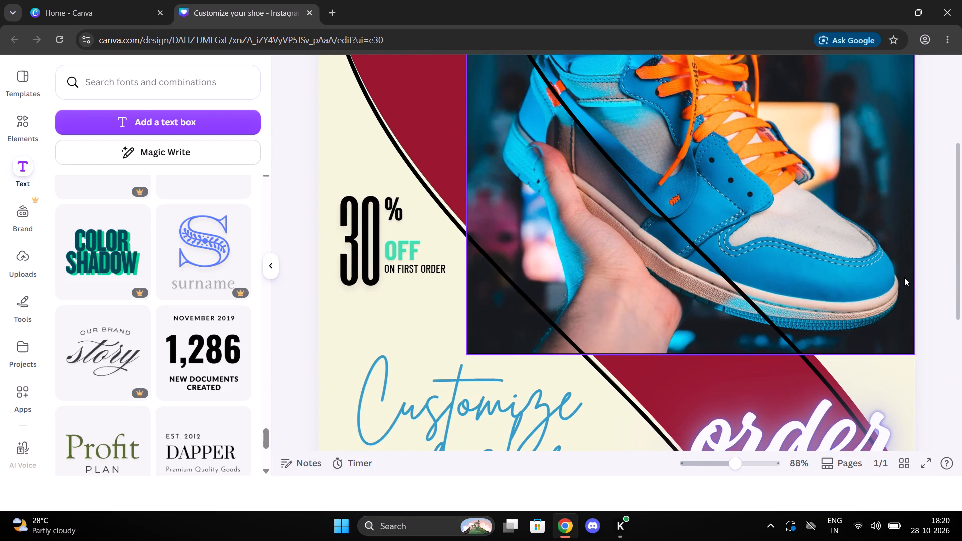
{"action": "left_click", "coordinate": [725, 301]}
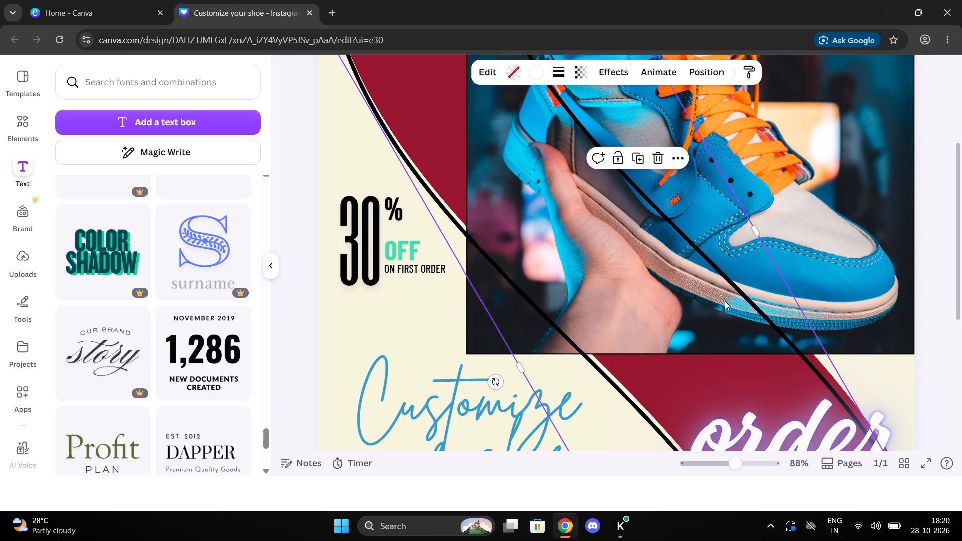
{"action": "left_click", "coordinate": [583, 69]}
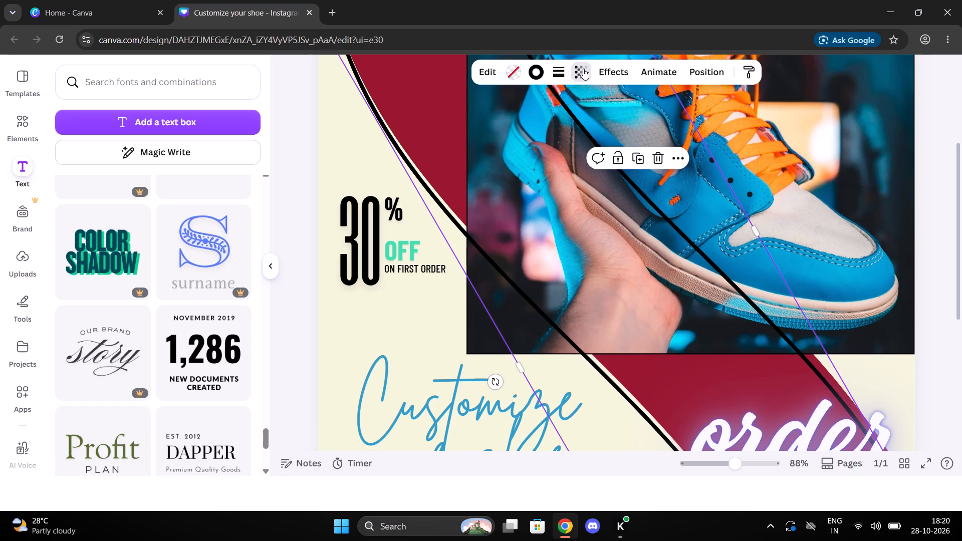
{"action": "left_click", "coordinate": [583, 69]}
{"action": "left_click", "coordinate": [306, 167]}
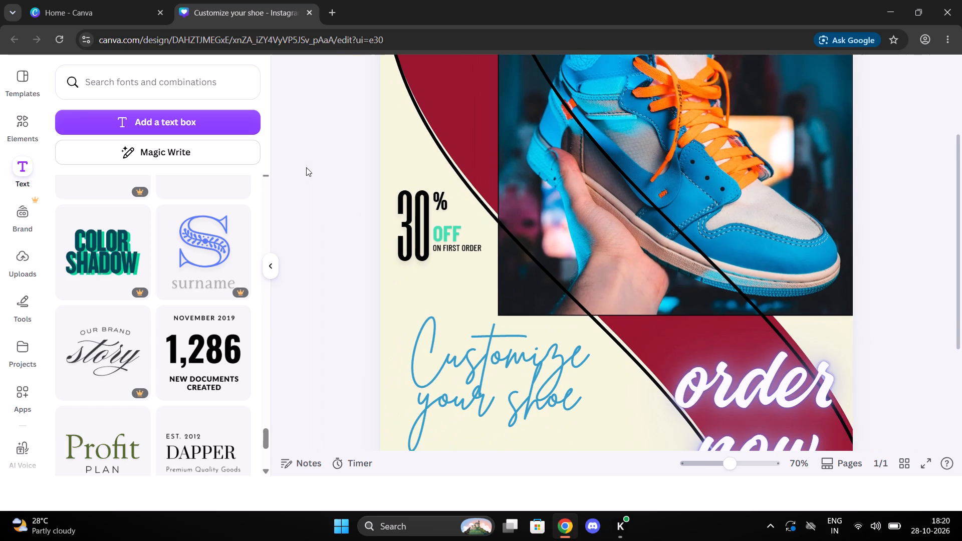
Browse the ready-made text combinations for other styling ideas and close the collection.
{"action": "scroll", "coordinate": [306, 167], "scroll_direction": "down", "scroll_amount": 1}
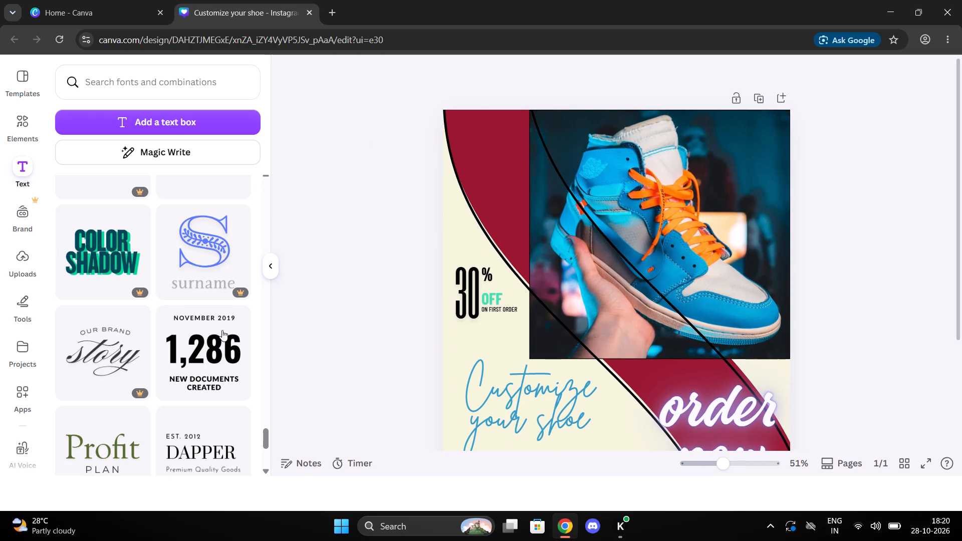
{"action": "scroll", "coordinate": [200, 349], "scroll_direction": "down", "scroll_amount": 2}
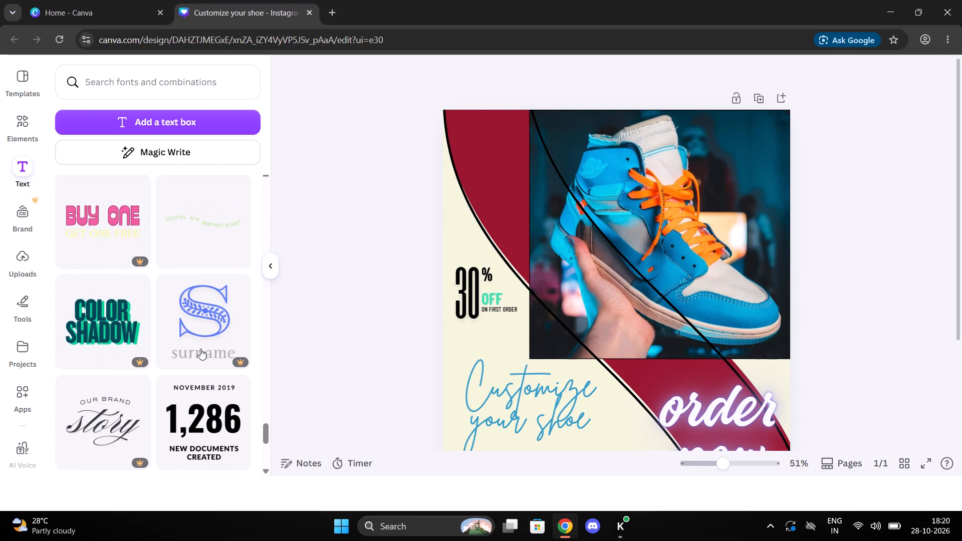
{"action": "scroll", "coordinate": [200, 349], "scroll_direction": "down", "scroll_amount": 4}
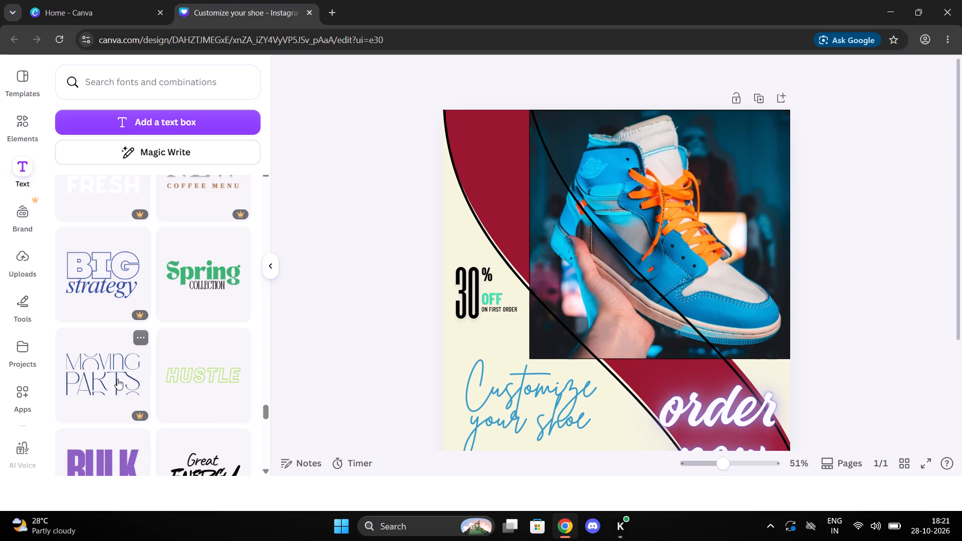
{"action": "left_click", "coordinate": [463, 251]}
{"action": "left_click", "coordinate": [377, 281]}
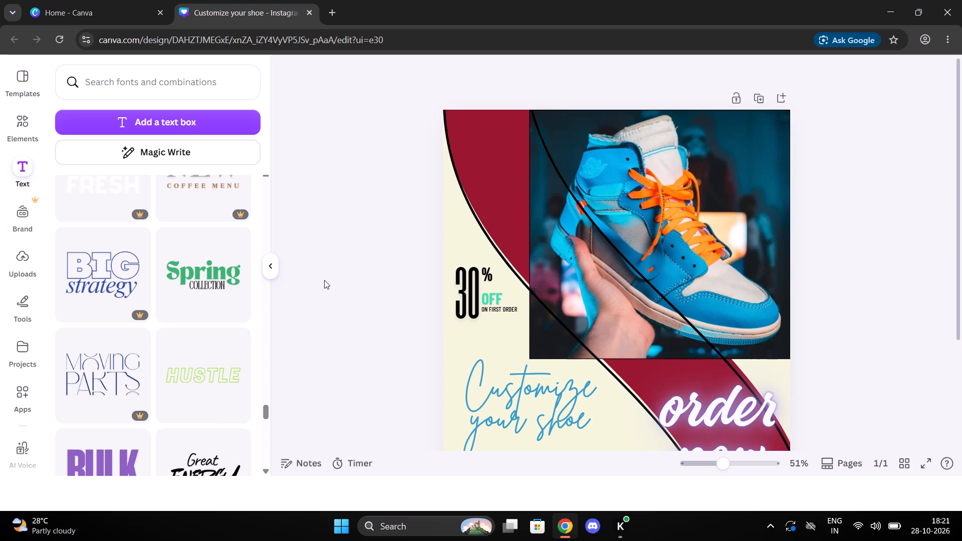
{"action": "left_click", "coordinate": [269, 272]}
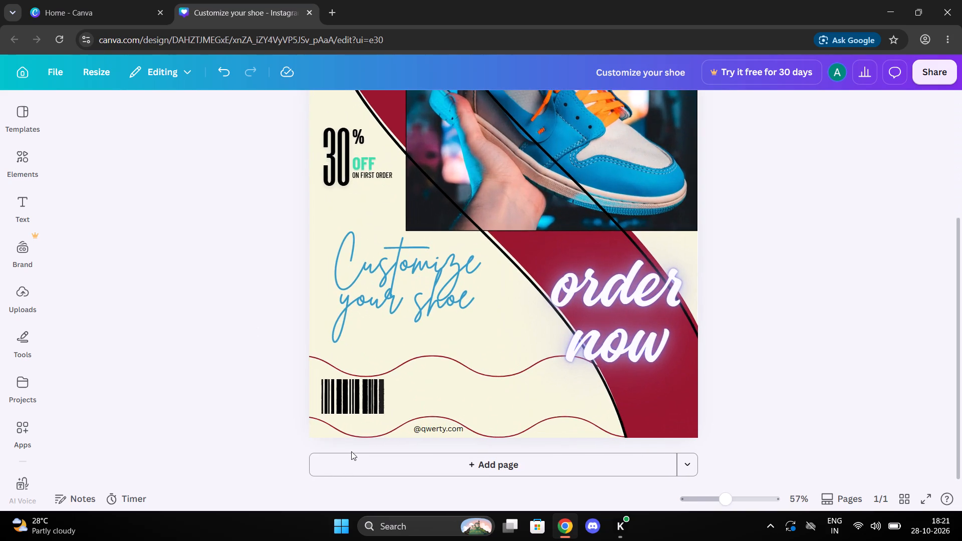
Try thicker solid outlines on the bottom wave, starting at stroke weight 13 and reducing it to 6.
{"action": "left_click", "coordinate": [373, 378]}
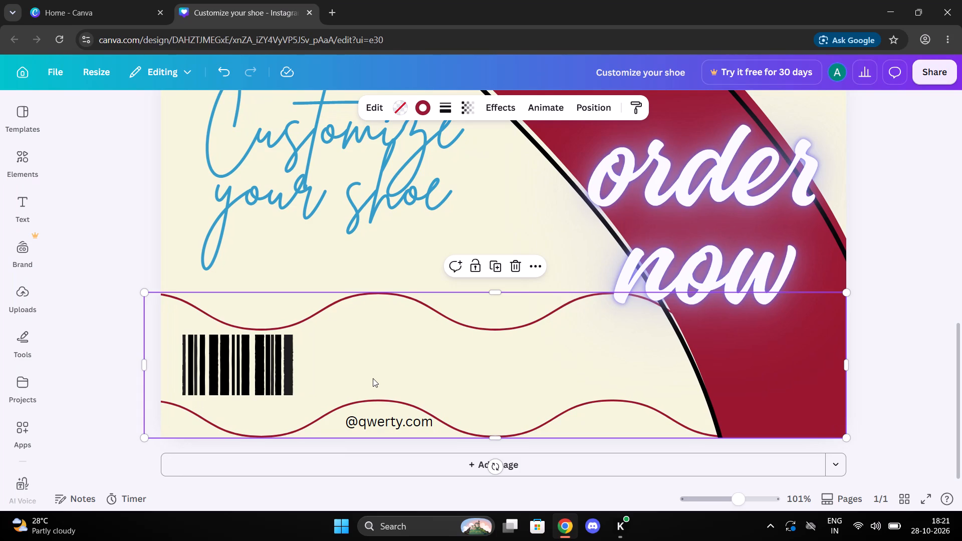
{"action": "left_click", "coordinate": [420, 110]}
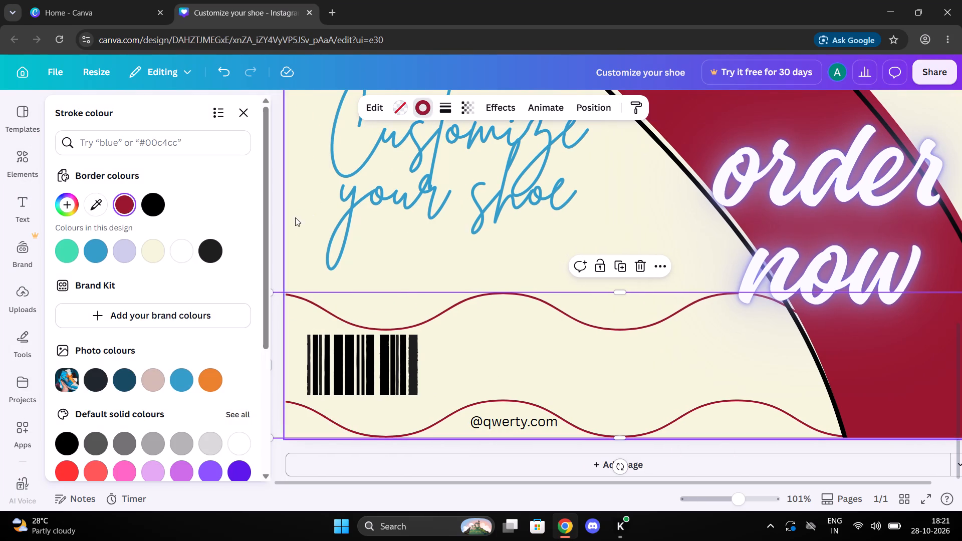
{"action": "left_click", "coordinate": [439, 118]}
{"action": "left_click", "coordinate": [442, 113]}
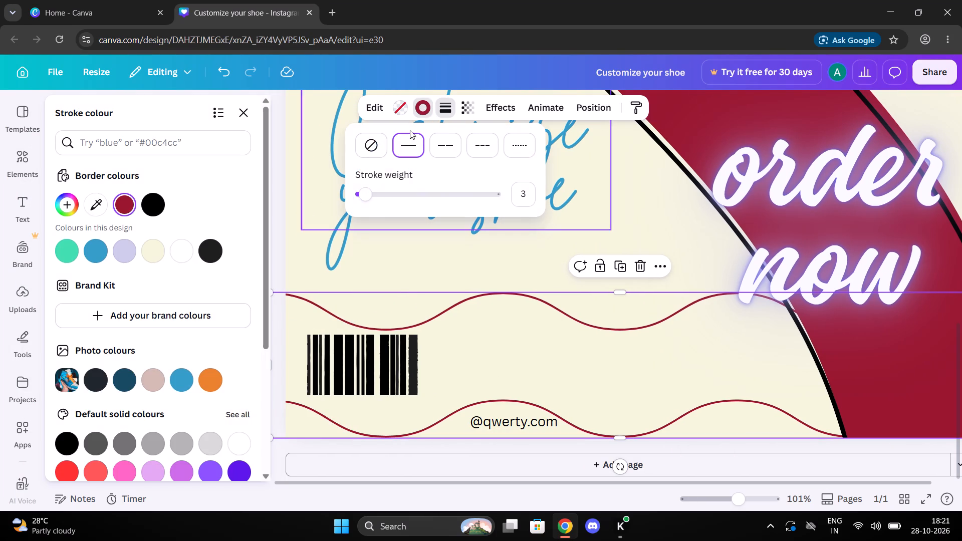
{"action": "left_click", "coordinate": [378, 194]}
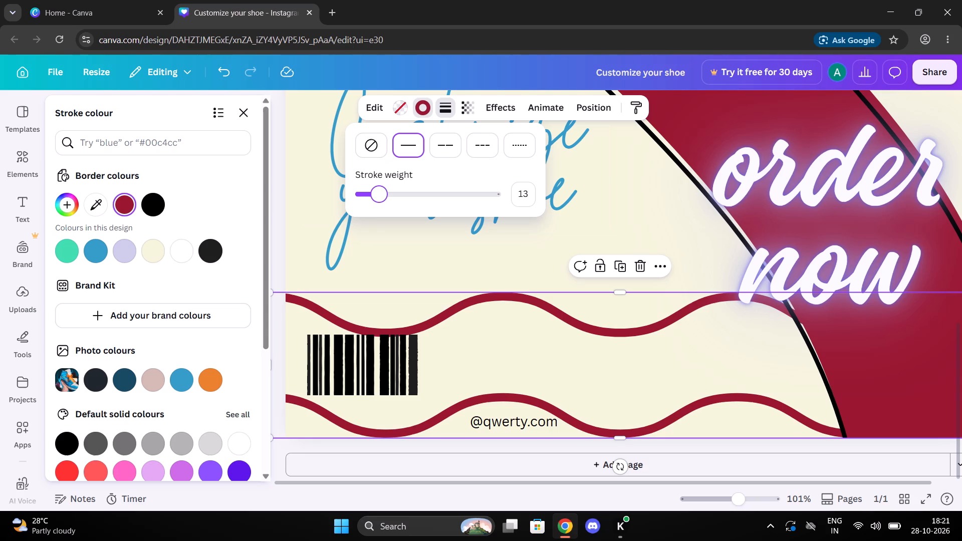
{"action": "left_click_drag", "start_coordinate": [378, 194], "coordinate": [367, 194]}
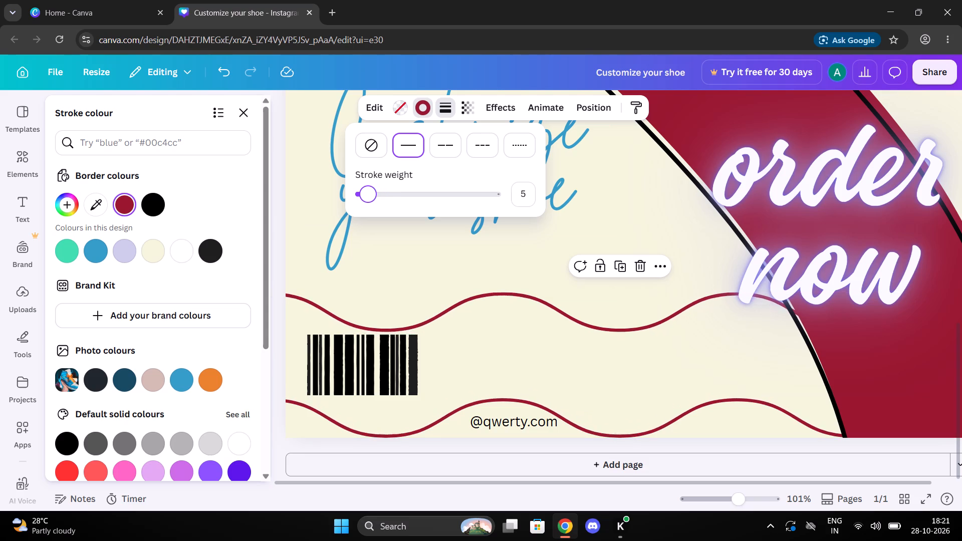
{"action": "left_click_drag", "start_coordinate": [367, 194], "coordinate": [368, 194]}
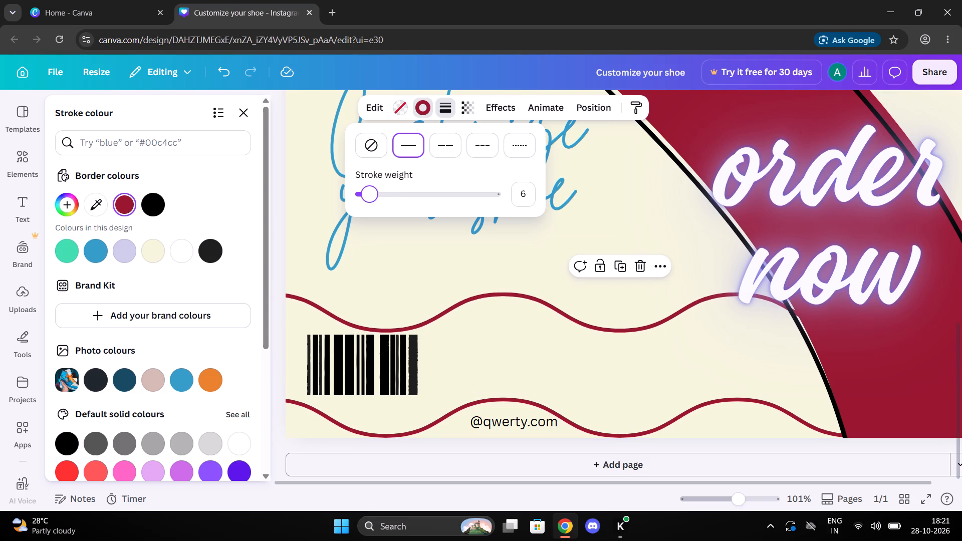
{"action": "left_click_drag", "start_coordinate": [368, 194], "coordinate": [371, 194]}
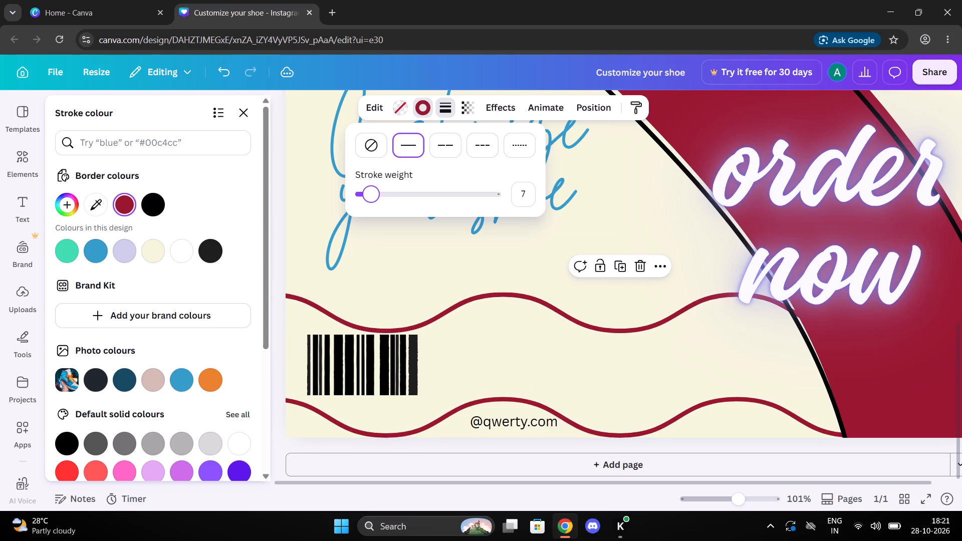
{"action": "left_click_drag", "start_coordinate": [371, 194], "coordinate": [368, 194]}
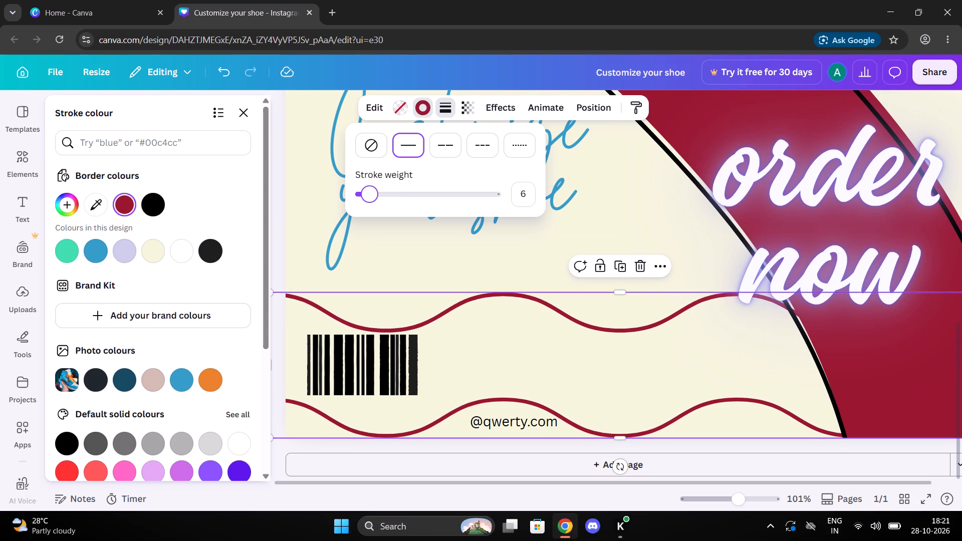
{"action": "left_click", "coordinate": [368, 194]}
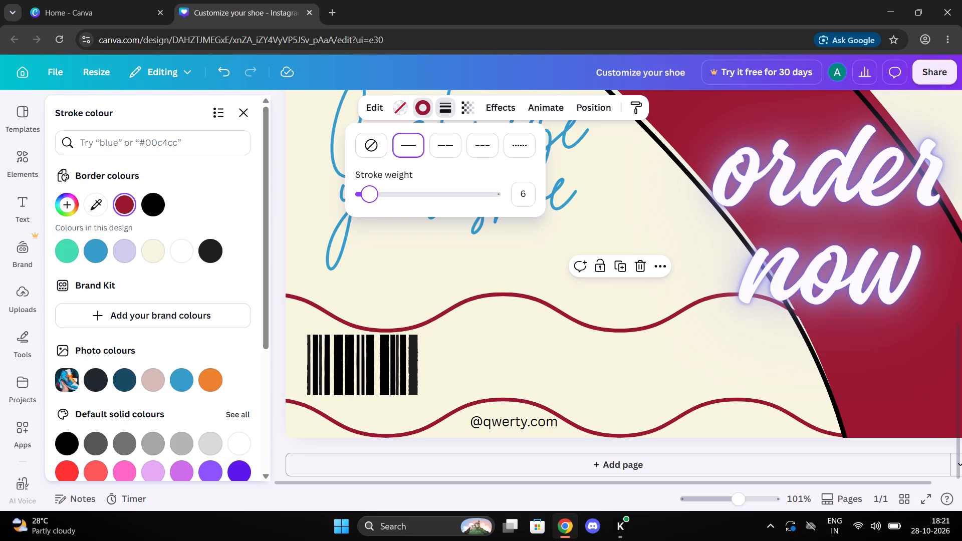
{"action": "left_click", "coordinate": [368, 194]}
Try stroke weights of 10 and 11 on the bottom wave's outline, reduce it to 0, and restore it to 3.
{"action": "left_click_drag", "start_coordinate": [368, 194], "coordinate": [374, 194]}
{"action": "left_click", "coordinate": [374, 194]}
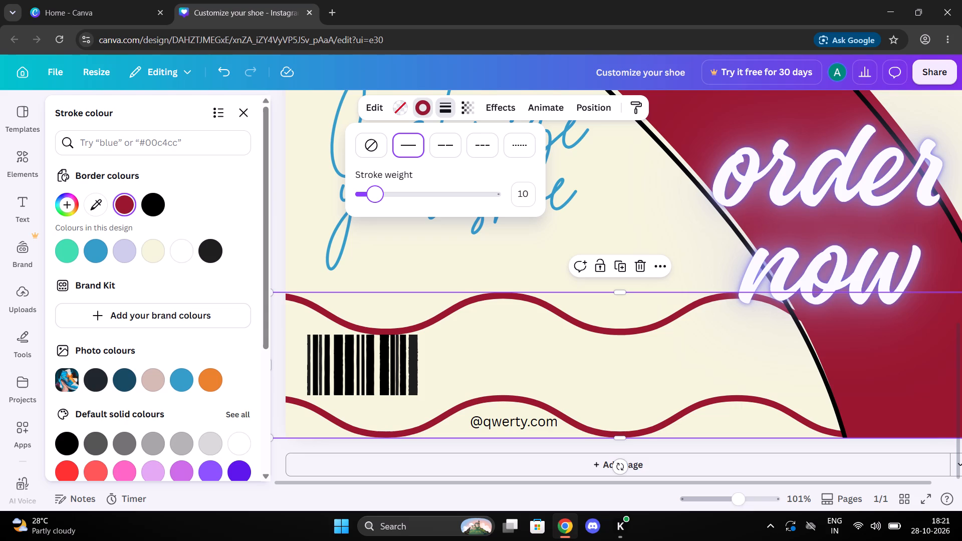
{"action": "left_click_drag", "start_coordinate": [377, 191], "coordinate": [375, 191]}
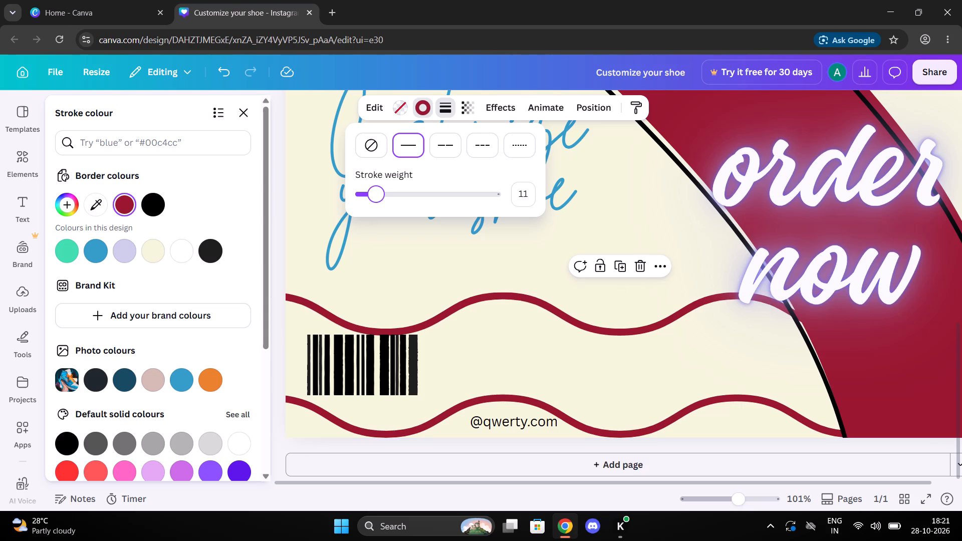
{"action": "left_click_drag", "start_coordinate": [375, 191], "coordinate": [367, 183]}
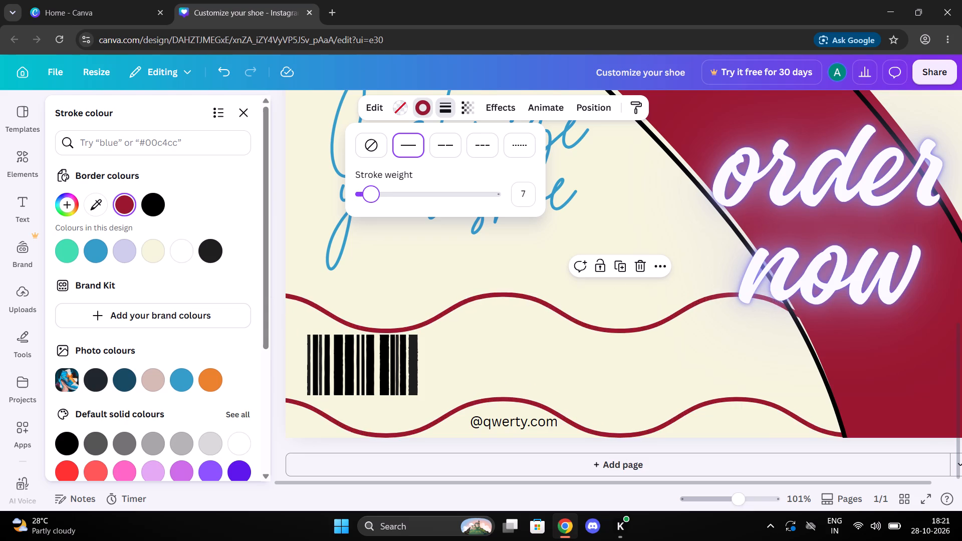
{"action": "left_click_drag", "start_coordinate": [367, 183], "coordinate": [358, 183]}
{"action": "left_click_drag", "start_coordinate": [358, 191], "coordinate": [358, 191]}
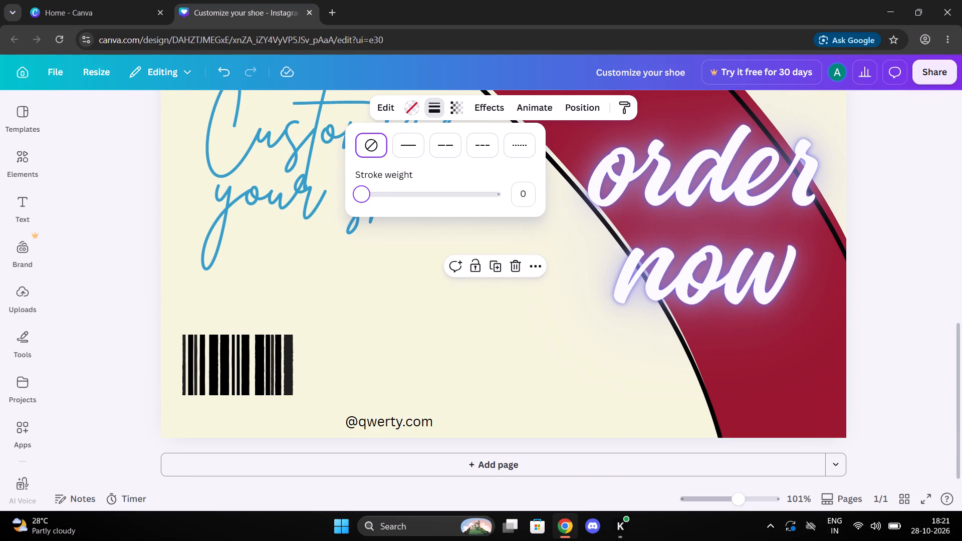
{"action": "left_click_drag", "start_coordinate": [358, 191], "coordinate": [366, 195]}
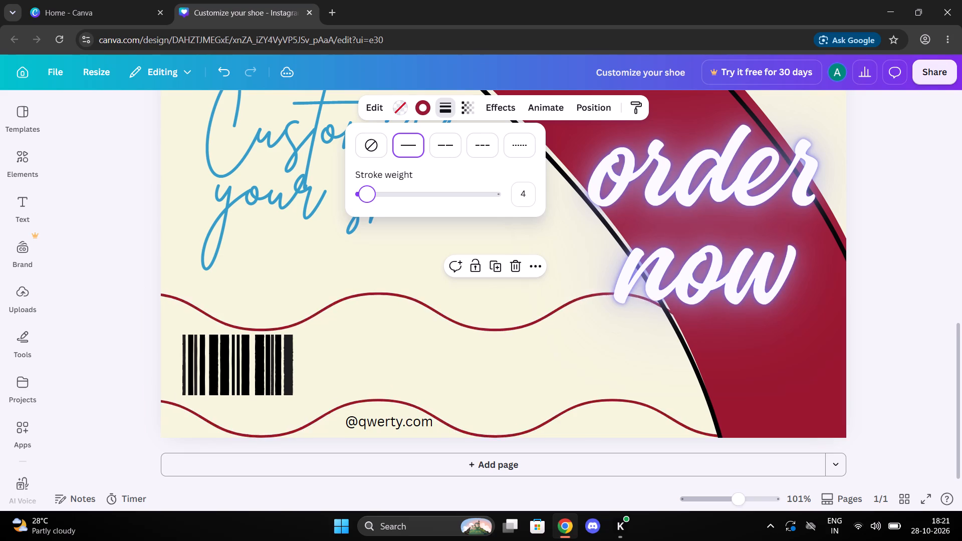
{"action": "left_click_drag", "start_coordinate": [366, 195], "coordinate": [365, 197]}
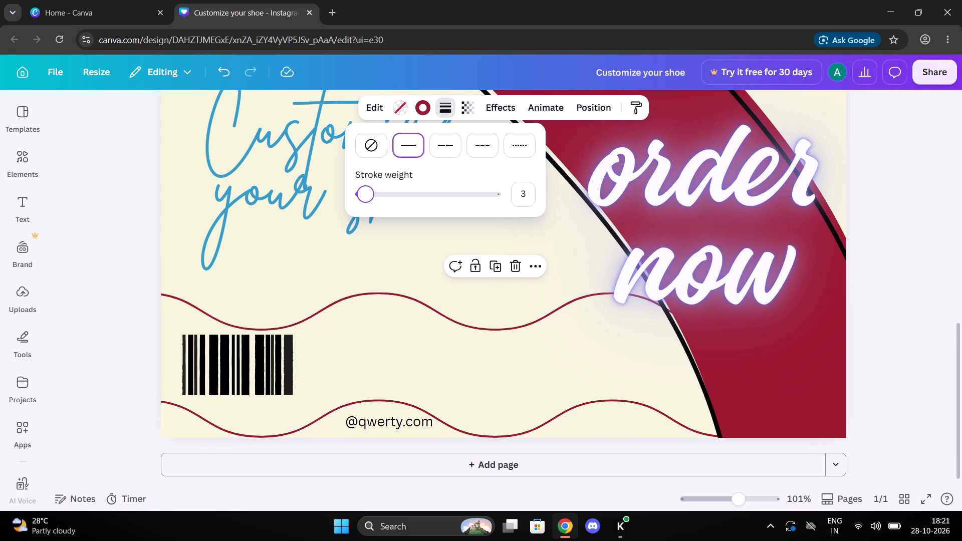
Increase the stroke weight of the bottom wave's solid dark red outline slightly to make the line bolder.
{"action": "left_click_drag", "start_coordinate": [365, 197], "coordinate": [372, 197]}
{"action": "left_click", "coordinate": [105, 317]}
{"action": "left_click", "coordinate": [106, 317]}
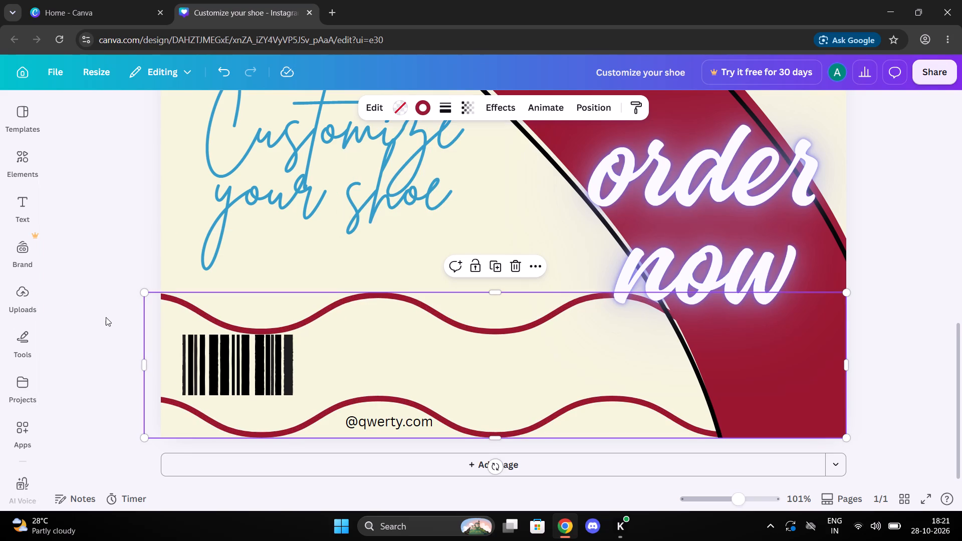
Reposition the barcode slightly inward and down so it sits between the two wavy lines near the page's lower-left corner.
{"action": "left_click_drag", "start_coordinate": [198, 348], "coordinate": [211, 361]}
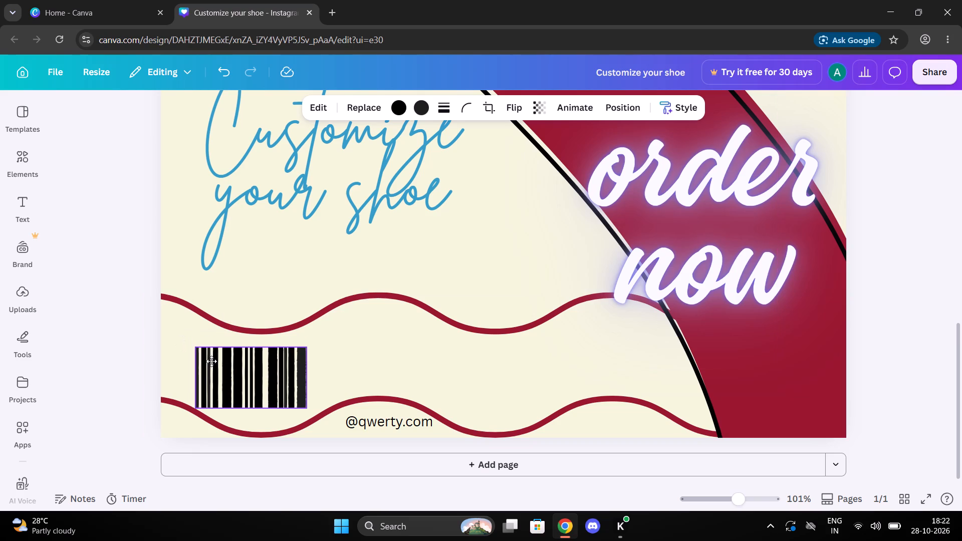
{"action": "left_click_drag", "start_coordinate": [211, 361], "coordinate": [210, 356]}
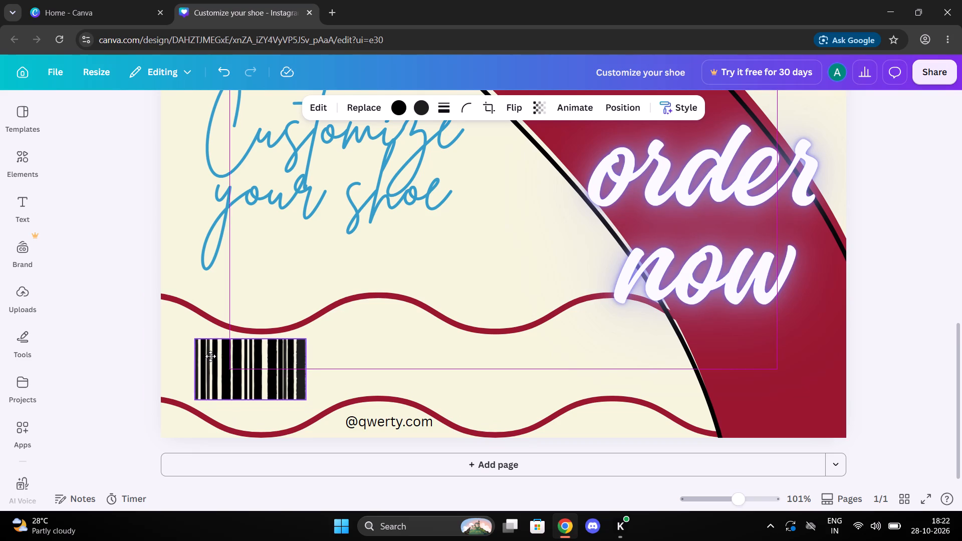
{"action": "left_click_drag", "start_coordinate": [210, 356], "coordinate": [212, 358]}
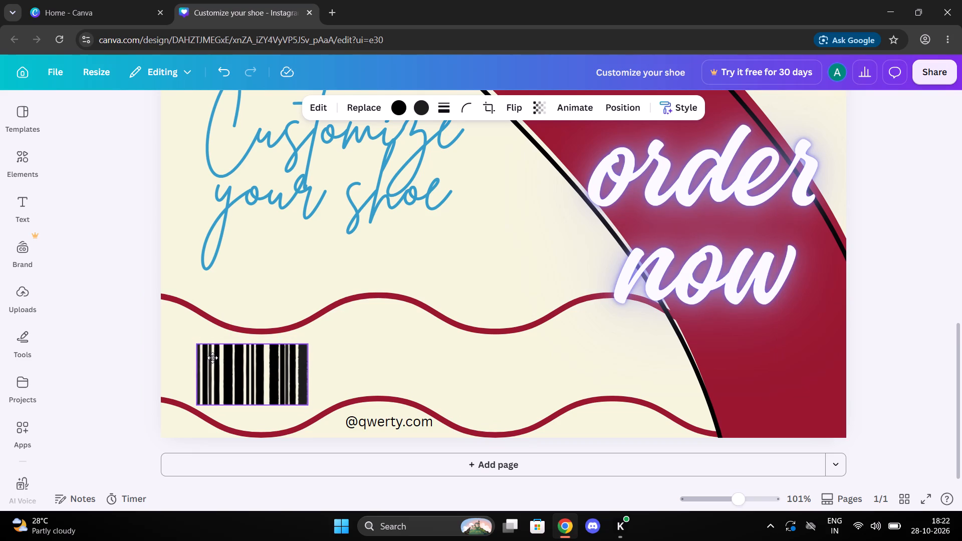
{"action": "left_click_drag", "start_coordinate": [212, 358], "coordinate": [214, 355]}
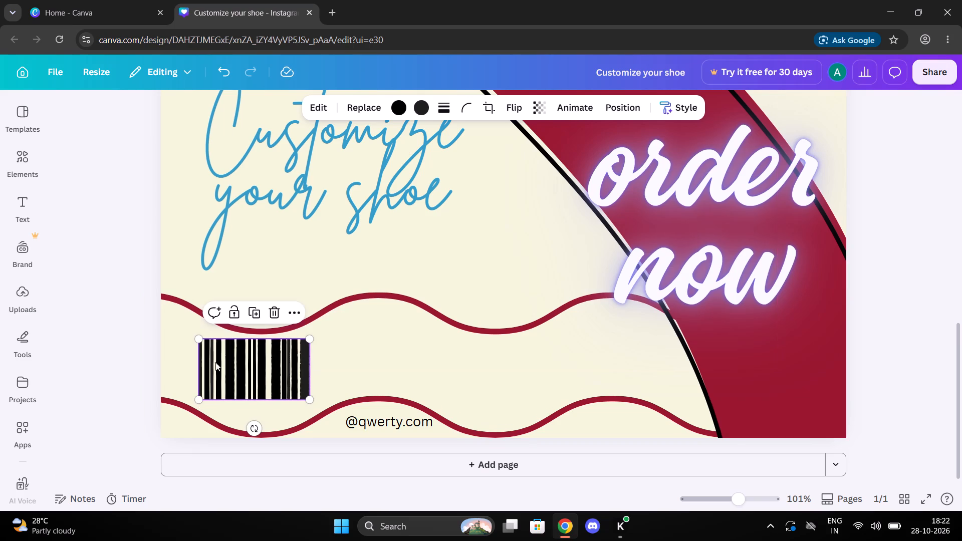
{"action": "left_click_drag", "start_coordinate": [219, 363], "coordinate": [209, 360]}
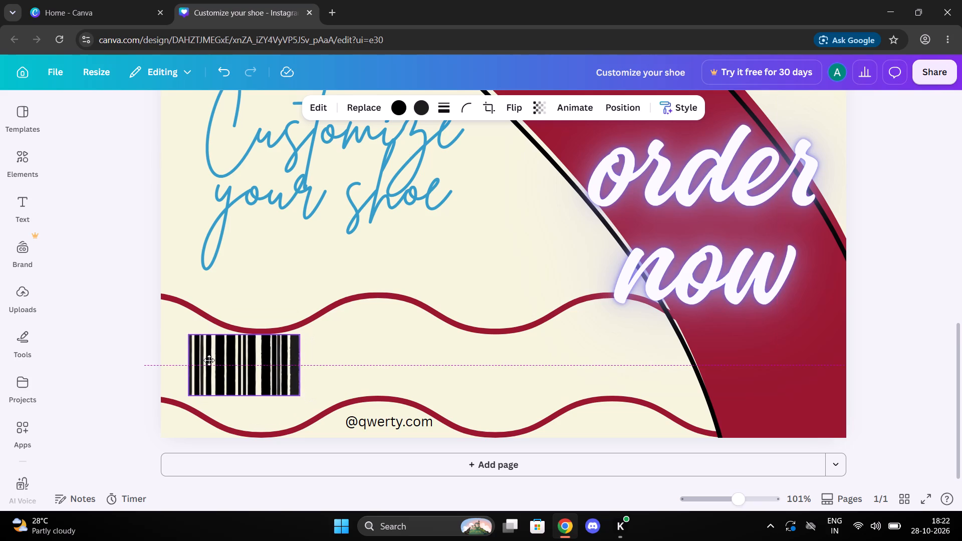
{"action": "left_click_drag", "start_coordinate": [209, 360], "coordinate": [207, 362]}
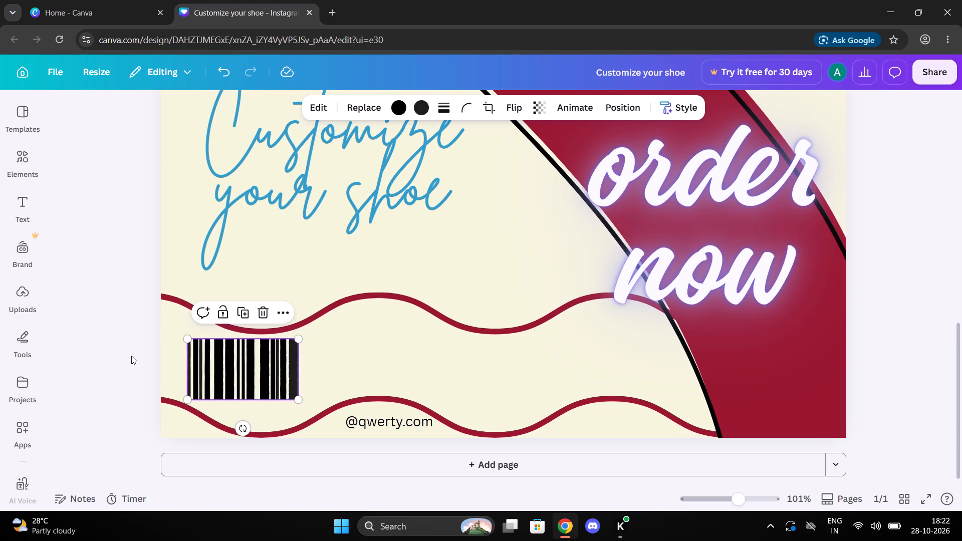
{"action": "left_click", "coordinate": [131, 356]}
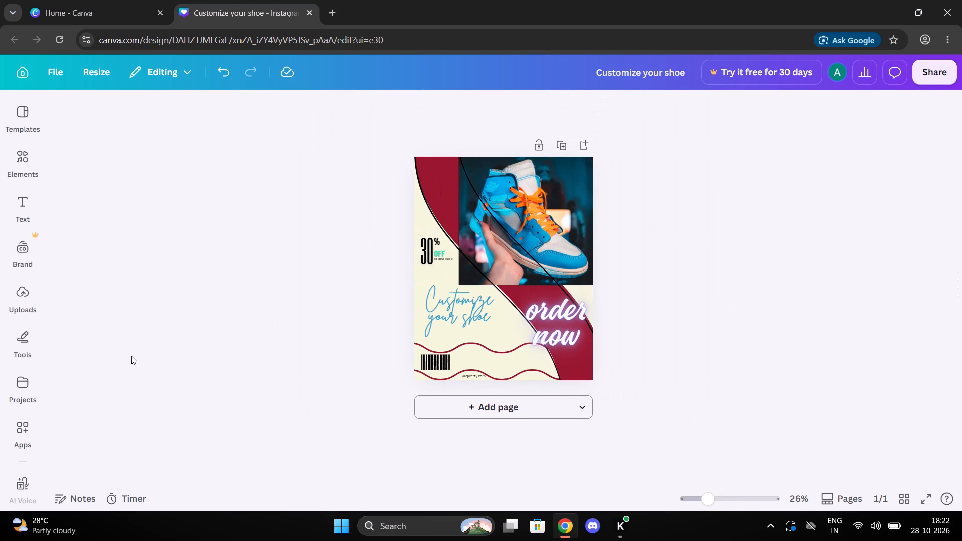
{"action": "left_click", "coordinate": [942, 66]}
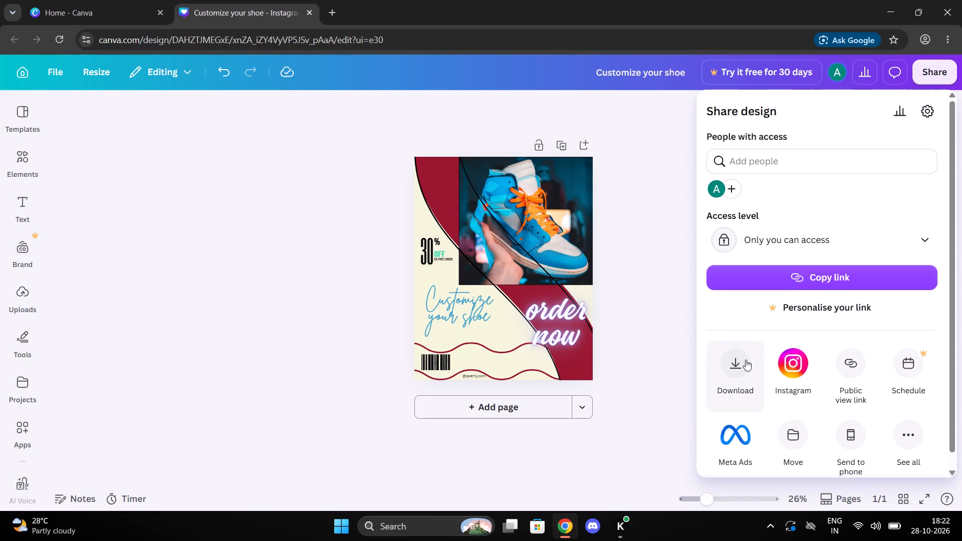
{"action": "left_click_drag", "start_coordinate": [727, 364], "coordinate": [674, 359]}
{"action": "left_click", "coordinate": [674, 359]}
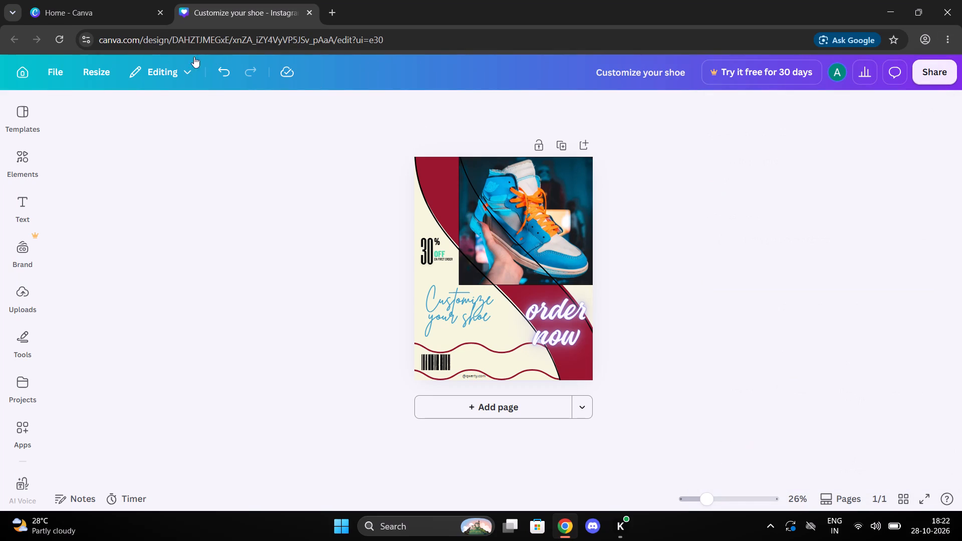
Switch to the Canva home page in the other browser tab.
{"action": "left_click", "coordinate": [149, 1]}
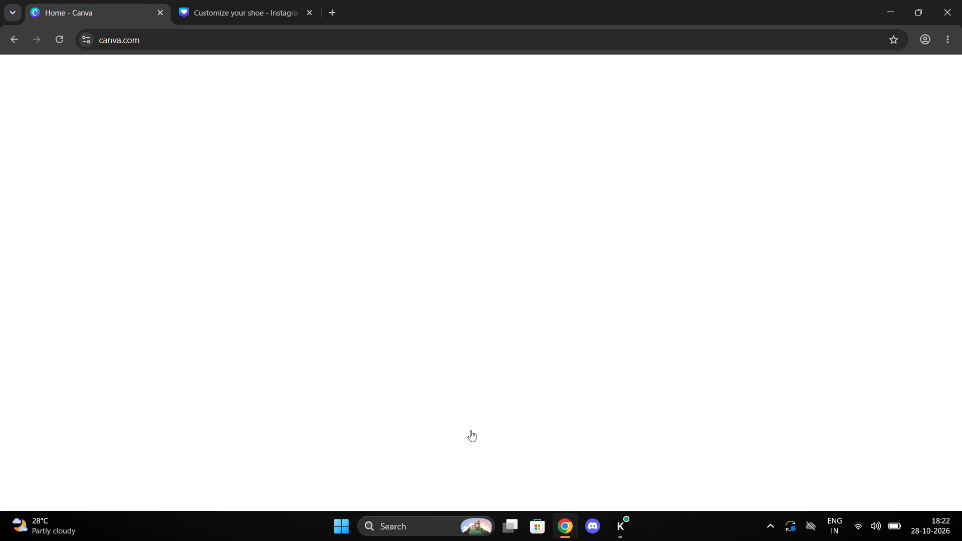